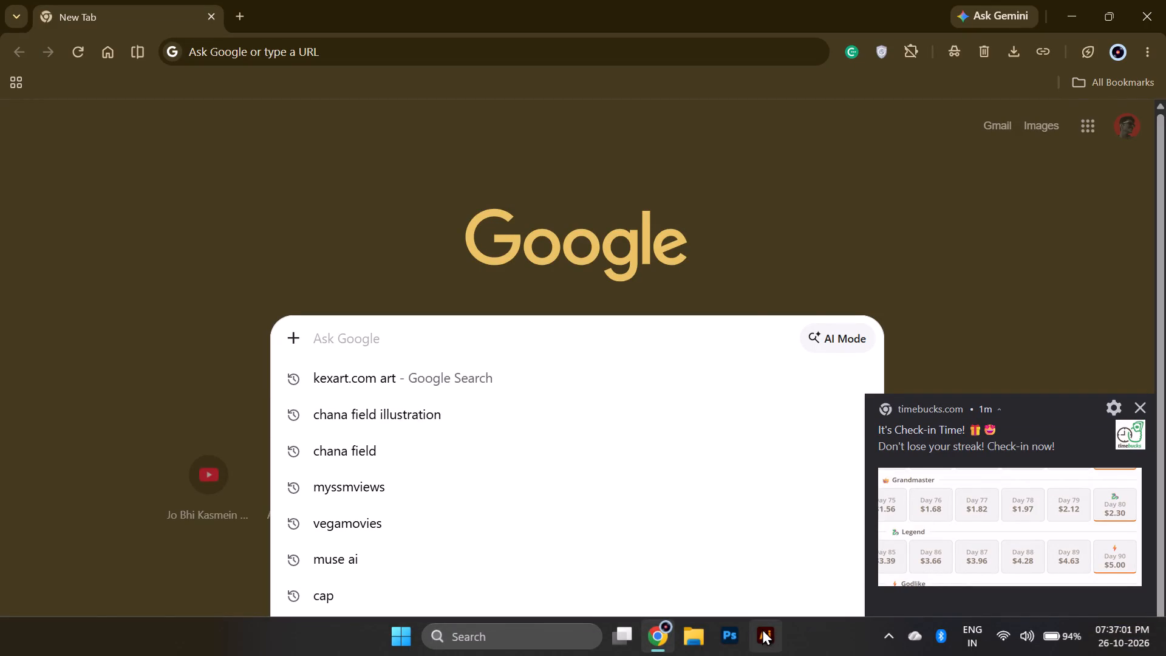
Launch Adobe Illustrator.
left_click(762, 629)
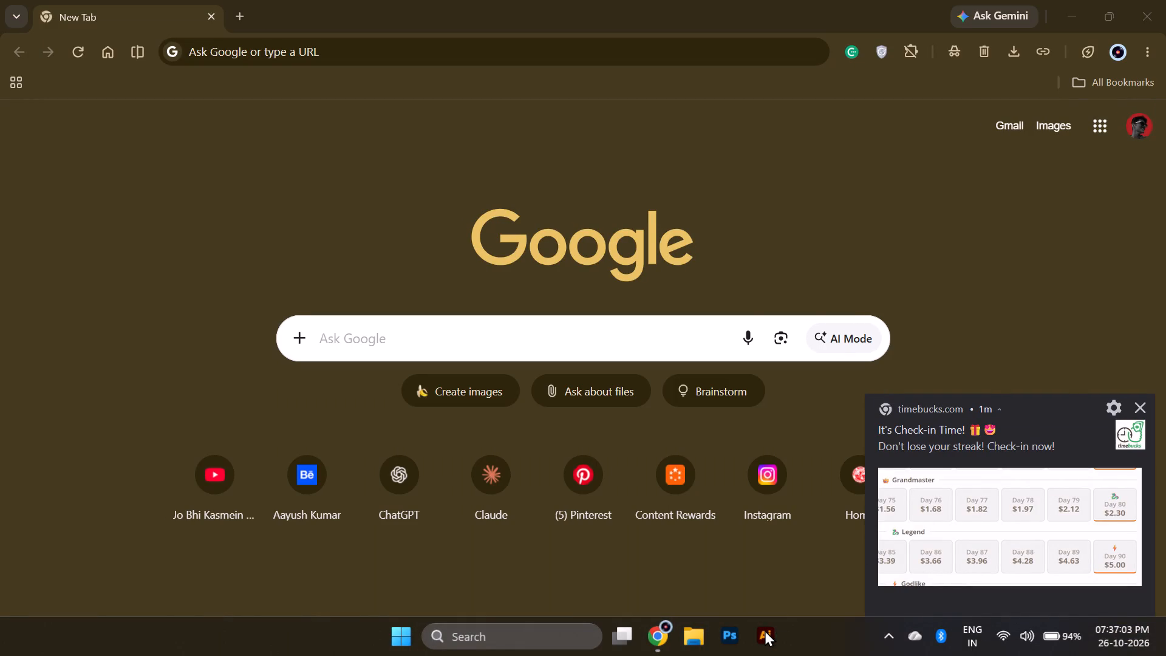
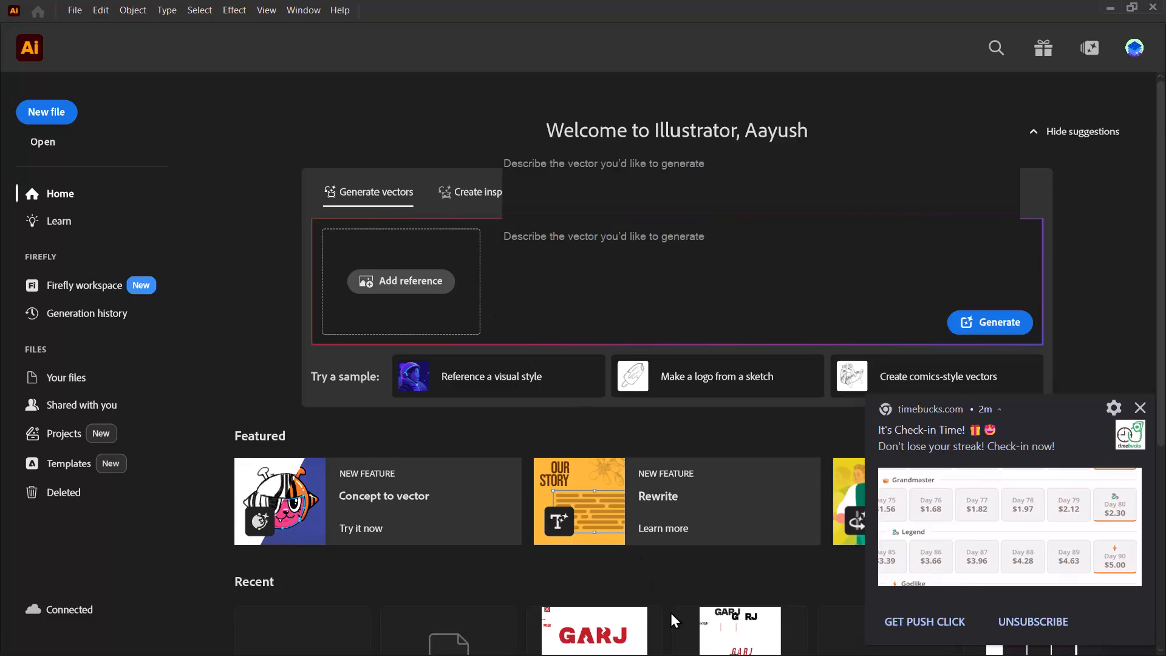
Open the recent cloud document Untitled-1.
scroll(298, 604, "down", 1)
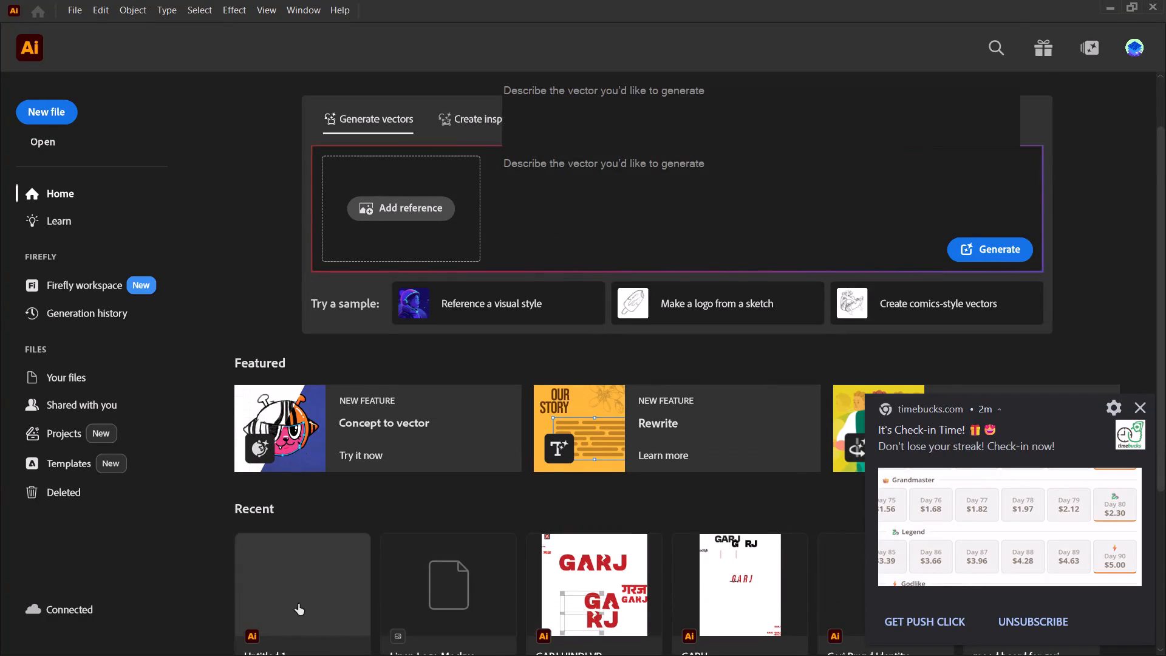
scroll(298, 604, "down", 1)
left_click(298, 426)
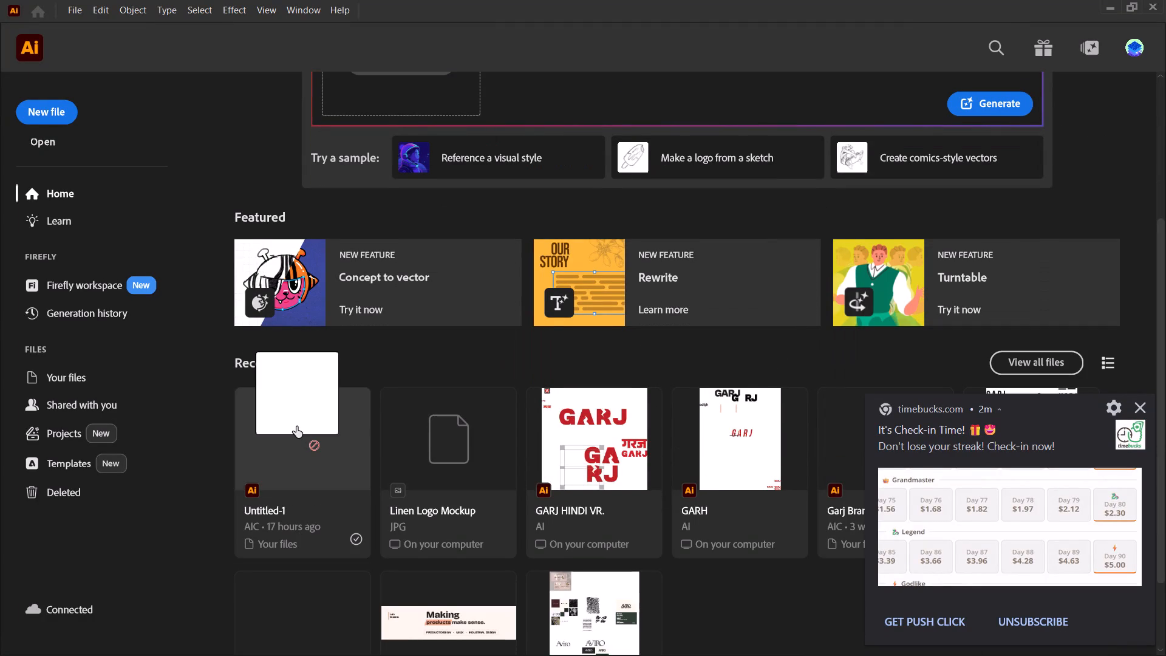
left_click(298, 434)
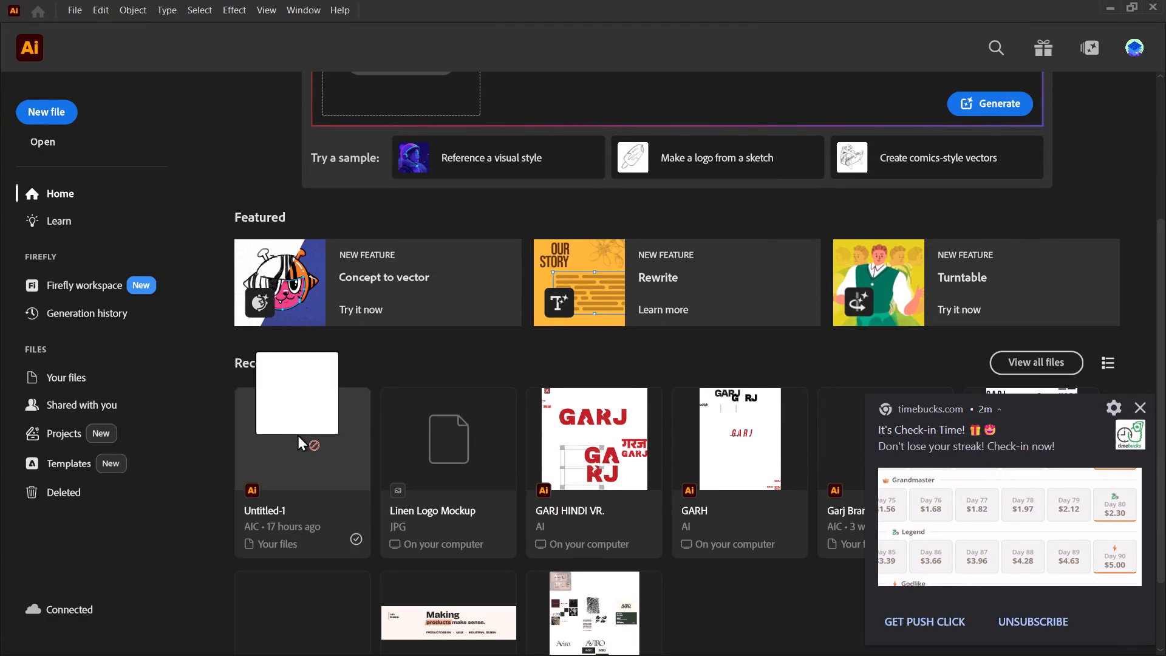
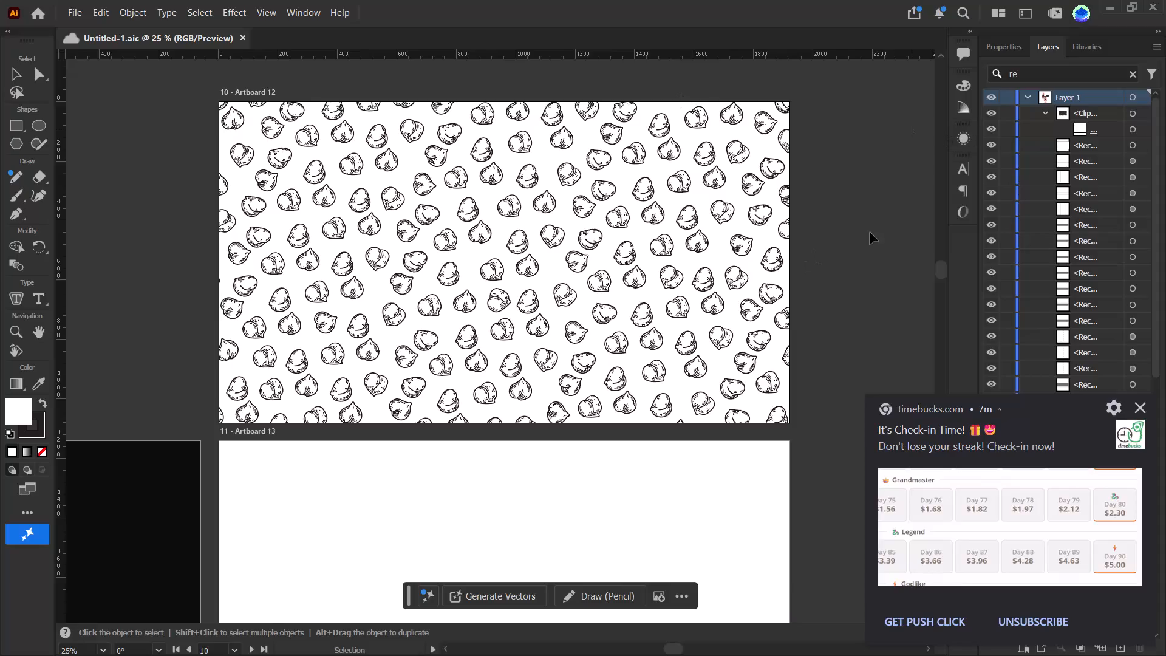
Examine the chickpea pattern on Artboard 12 and its placement among the neighbouring brand artboards.
key("space")
key("space")
key("space")
key("space")
key("space")
key("space")
key("space")
key("space")
key("space")
key("space")
key("space")
key("space")
key("space")
key("space")
key("space")
key("space")
key("space")
key("space")
key("space")
key("space")
left_click_drag(622, 395, 609, 362)
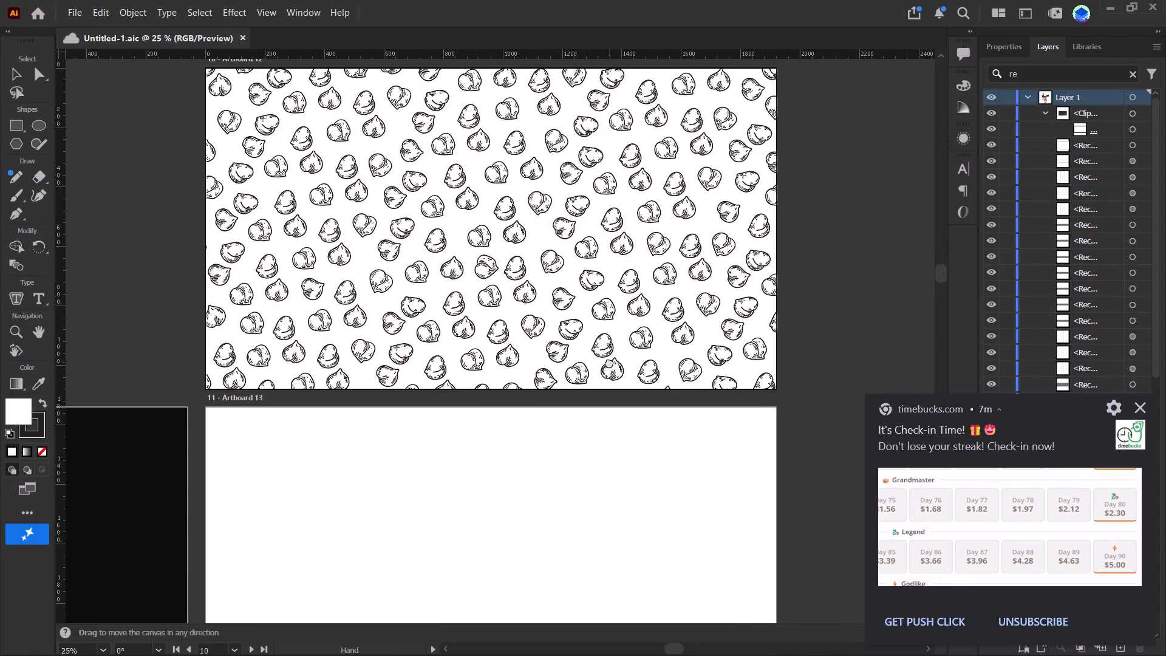
left_click_drag(609, 362, 570, 231)
left_click(1143, 409)
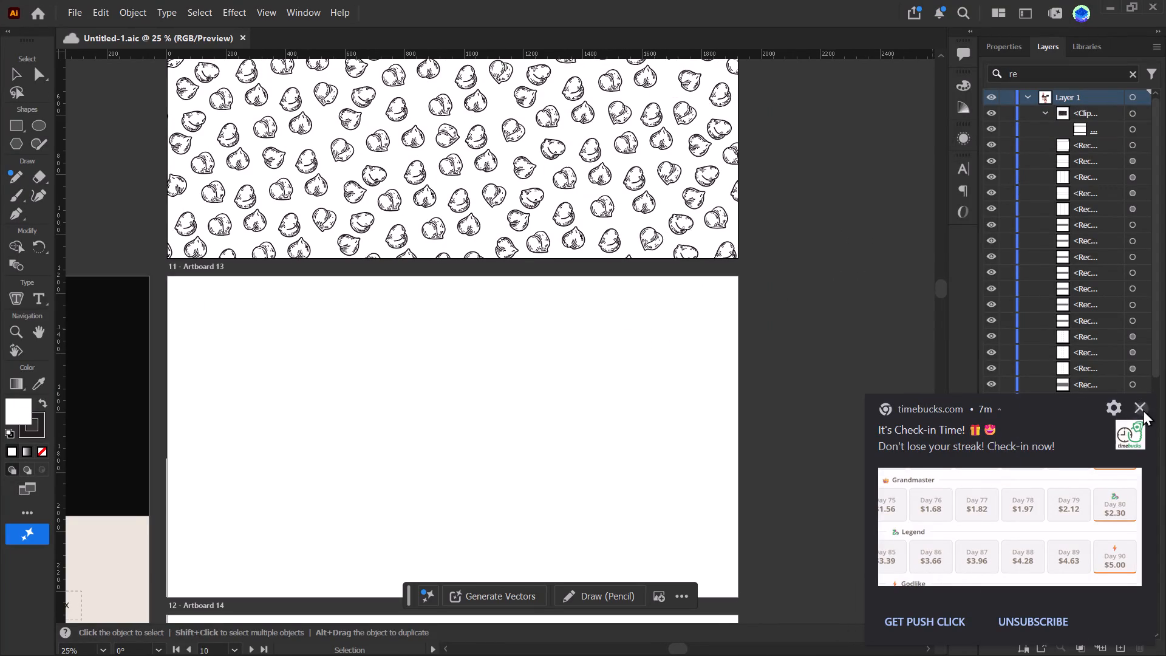
key("space")
key("space")
key("space")
key("space")
key("space")
left_click_drag(576, 360, 598, 337)
scroll(599, 337, "down", 3, "alt")
key("space")
key("space")
key("space")
key("space")
left_click_drag(565, 373, 535, 330)
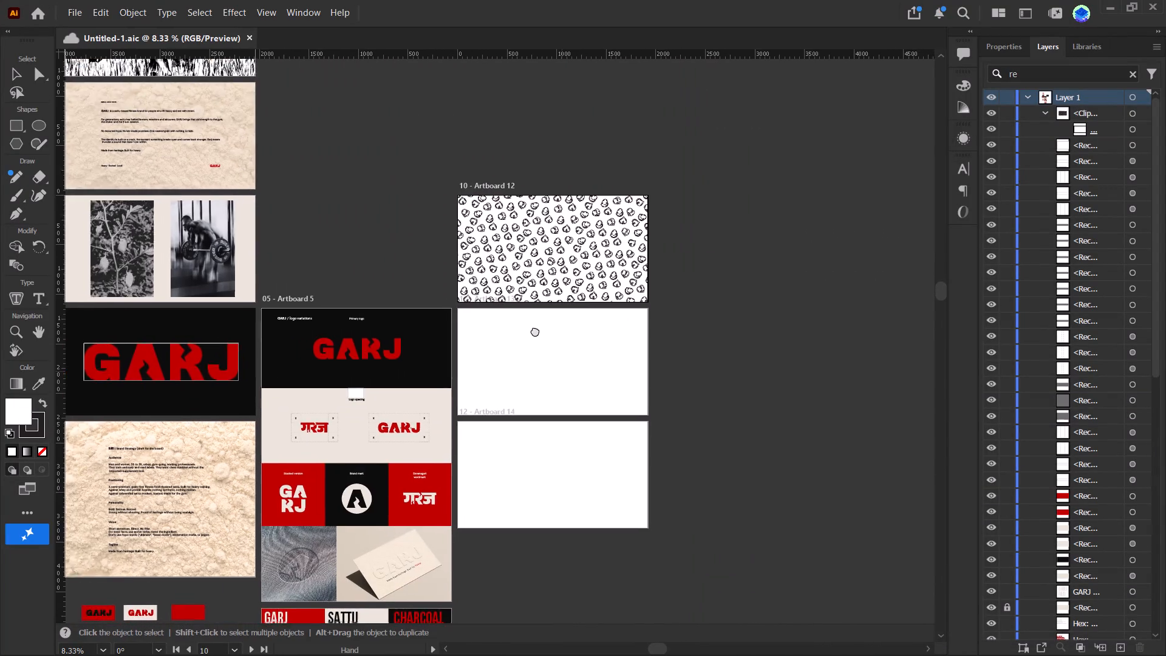
left_click_drag(535, 330, 512, 313)
scroll(520, 227, "up", 4, "alt")
key("space")
key("space")
key("space")
key("space")
key("space")
key("space")
key("space")
left_click_drag(520, 217, 514, 405)
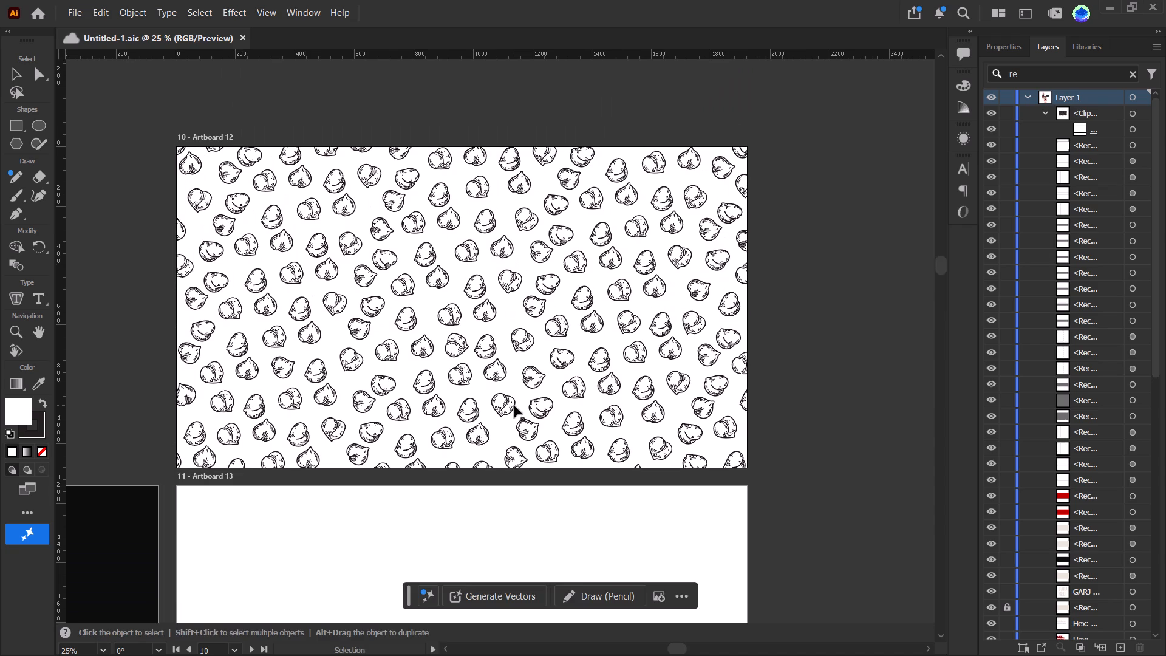
scroll(424, 340, "down", 5, "alt")
key("space")
key("space")
key("space")
left_click_drag(399, 367, 403, 340)
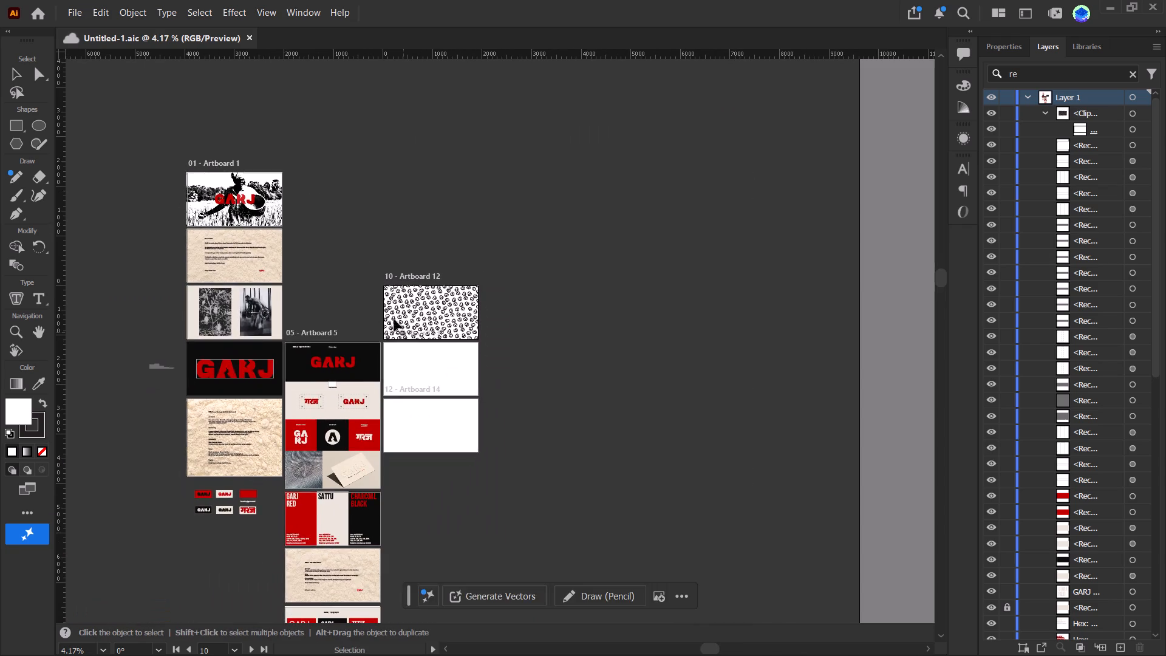
scroll(393, 319, "up", 3, "alt")
scroll(505, 280, "up", 2, "alt")
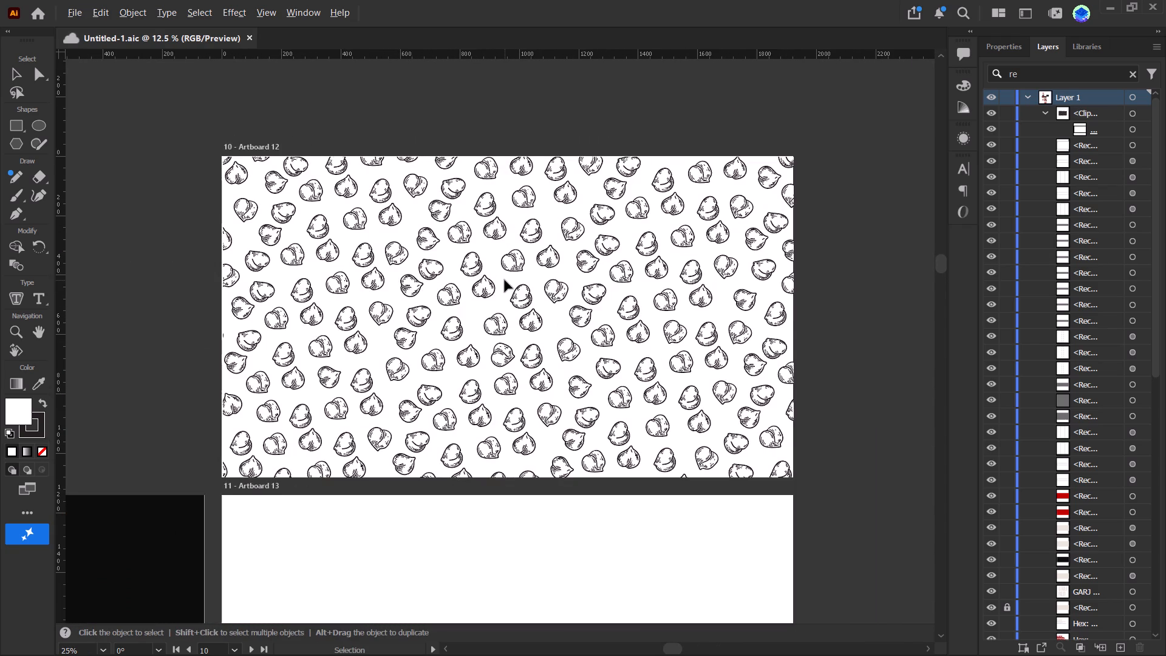
scroll(505, 280, "up", 1, "alt")
key("space")
key("space")
key("space")
key("space")
key("space")
key("space")
key("space")
key("space")
key("space")
key("space")
key("space")
key("space")
key("space")
key("space")
key("space")
key("space")
key("space")
left_click_drag(532, 282, 449, 277)
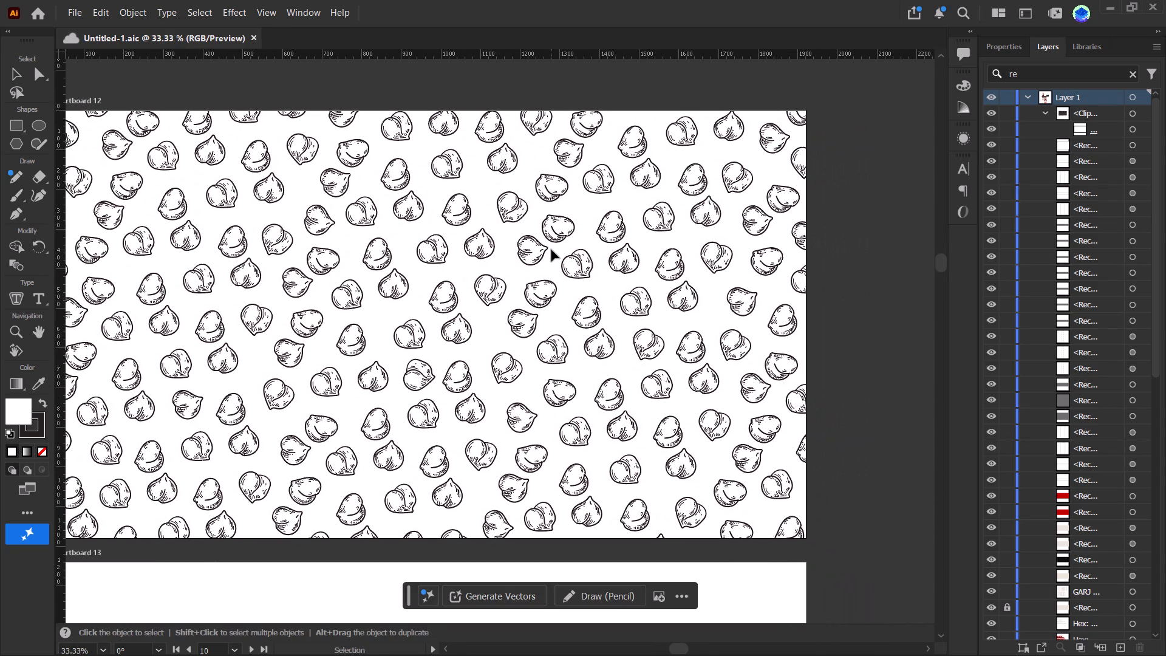
key("space")
key("space")
key("space")
key("space")
key("space")
key("space")
key("space")
key("space")
key("space")
left_click_drag(497, 280, 567, 273)
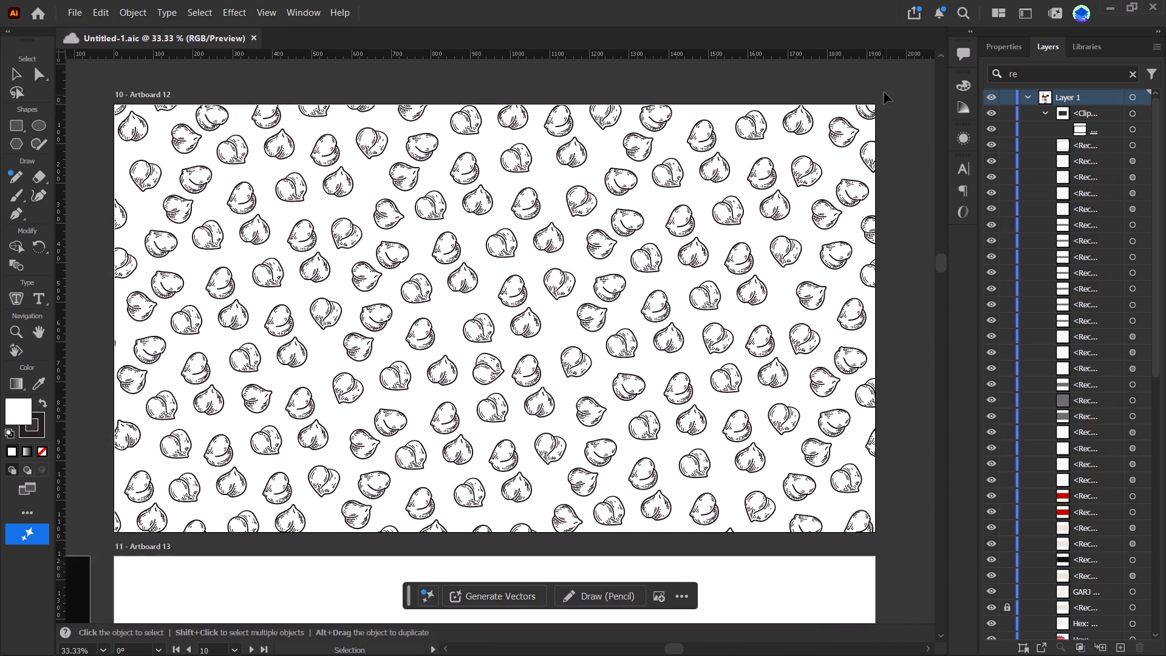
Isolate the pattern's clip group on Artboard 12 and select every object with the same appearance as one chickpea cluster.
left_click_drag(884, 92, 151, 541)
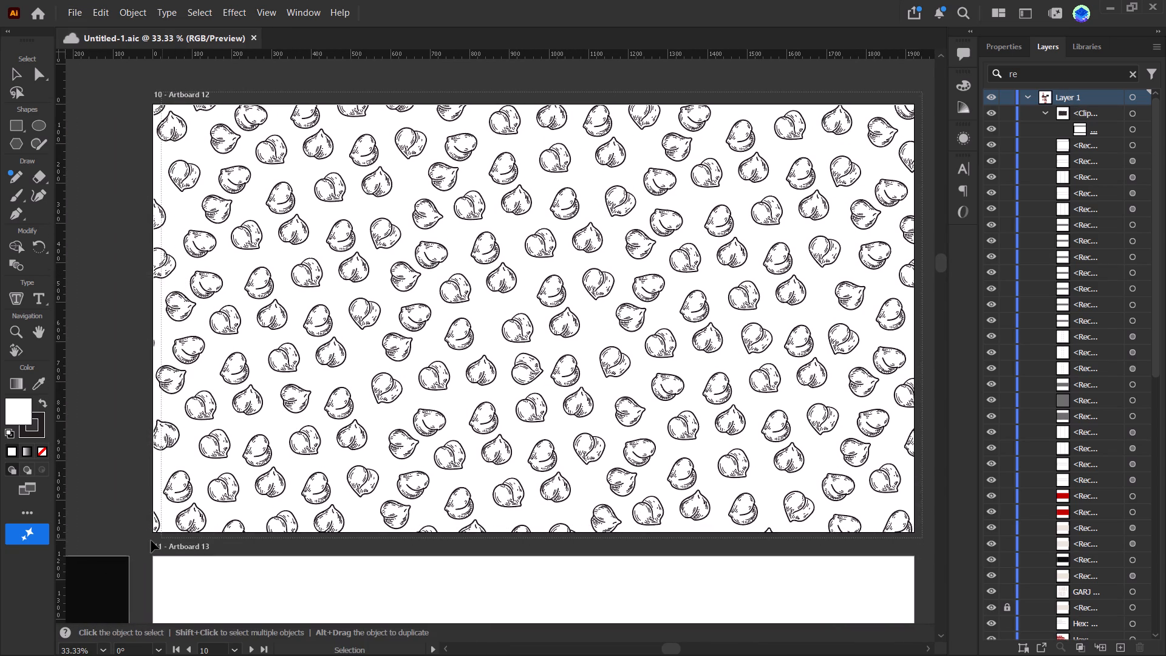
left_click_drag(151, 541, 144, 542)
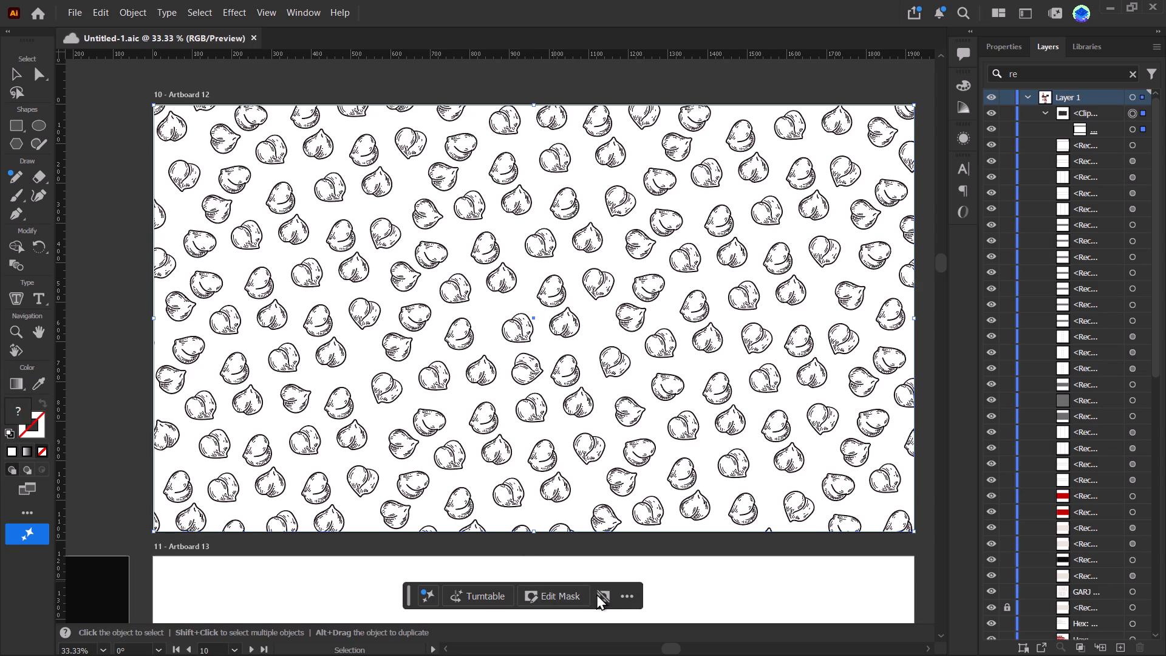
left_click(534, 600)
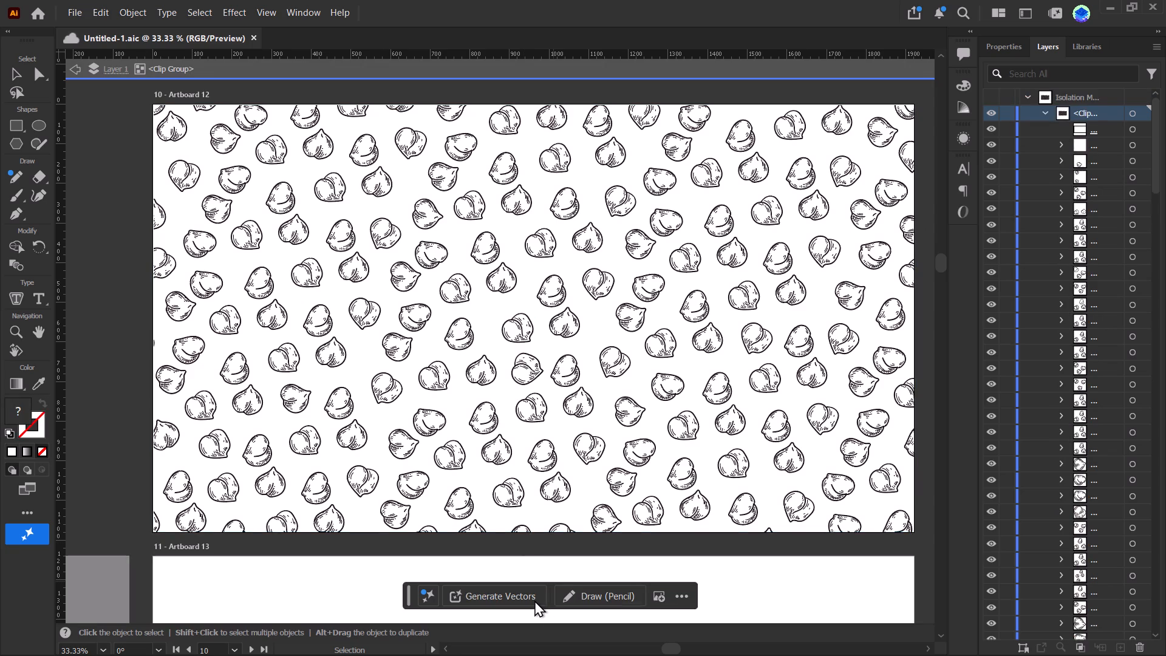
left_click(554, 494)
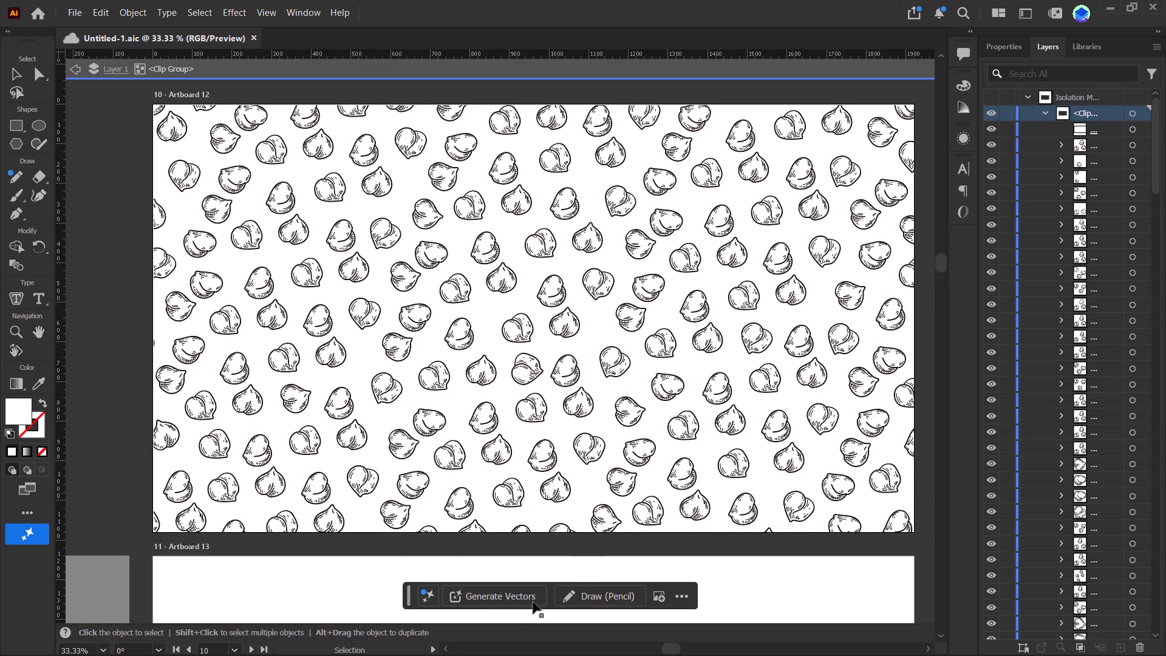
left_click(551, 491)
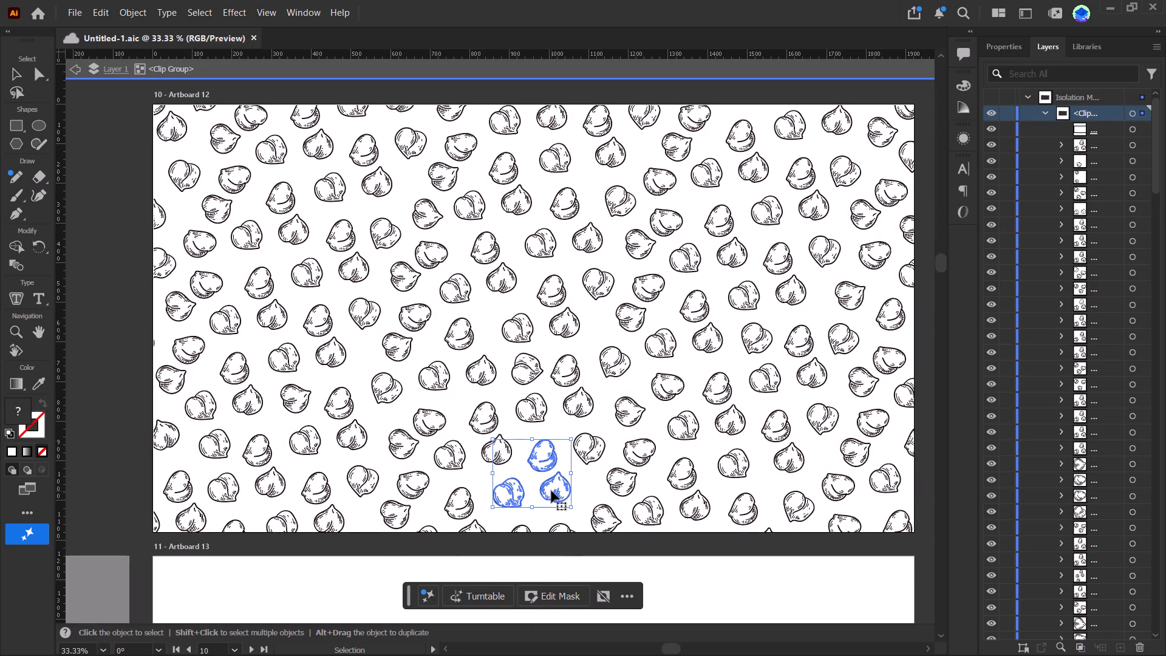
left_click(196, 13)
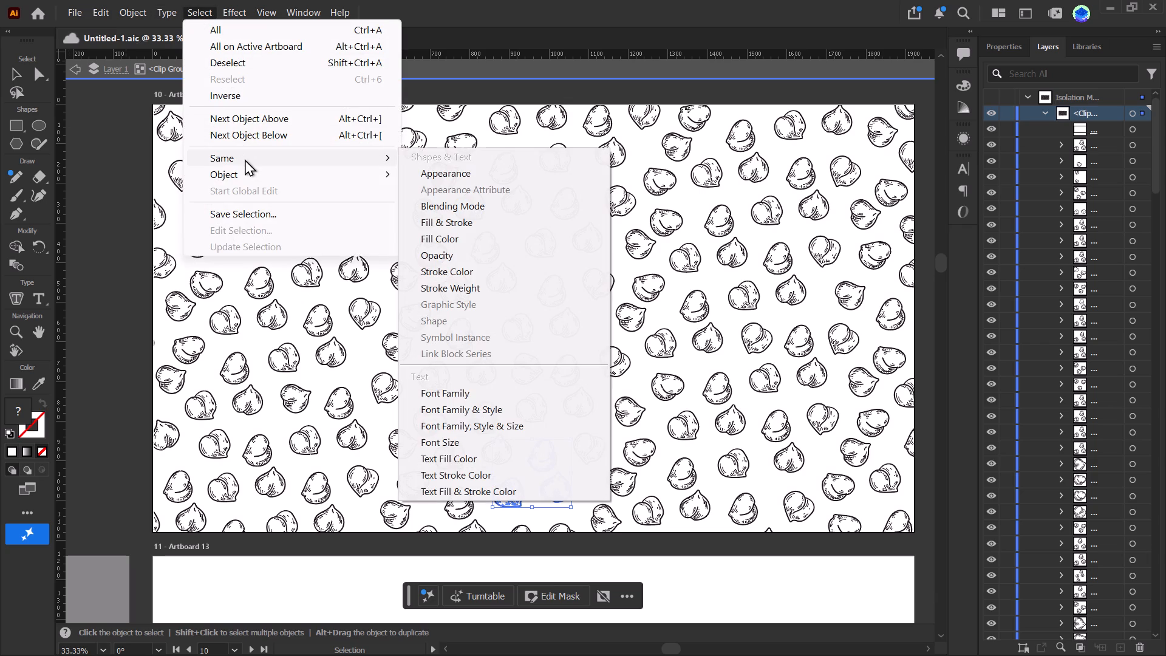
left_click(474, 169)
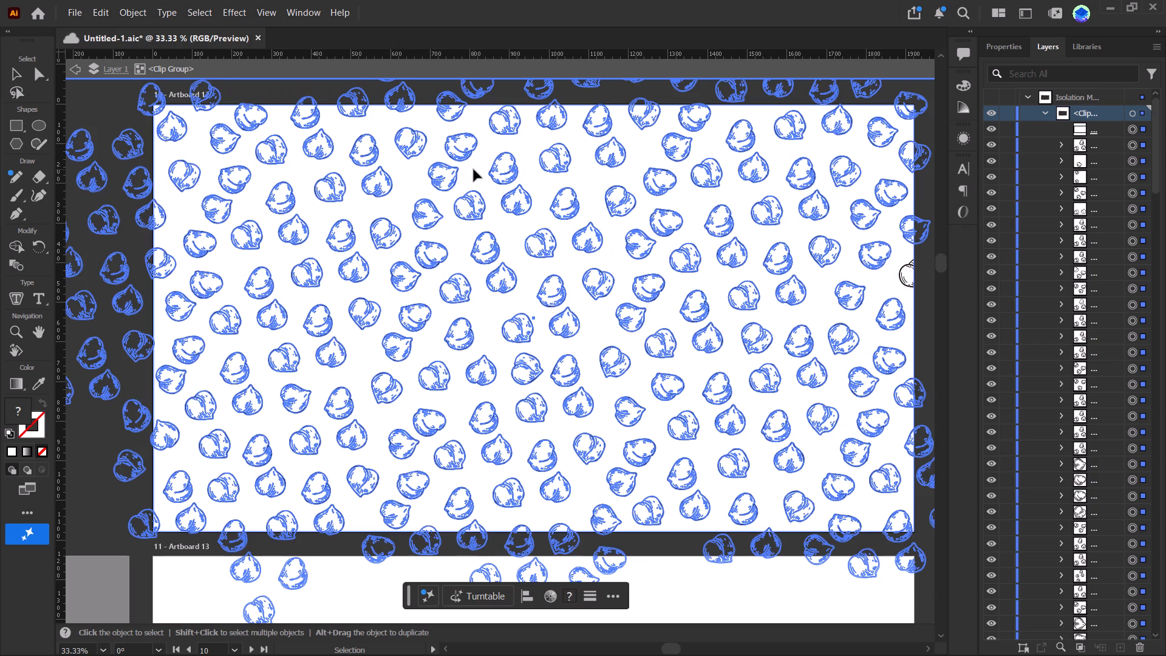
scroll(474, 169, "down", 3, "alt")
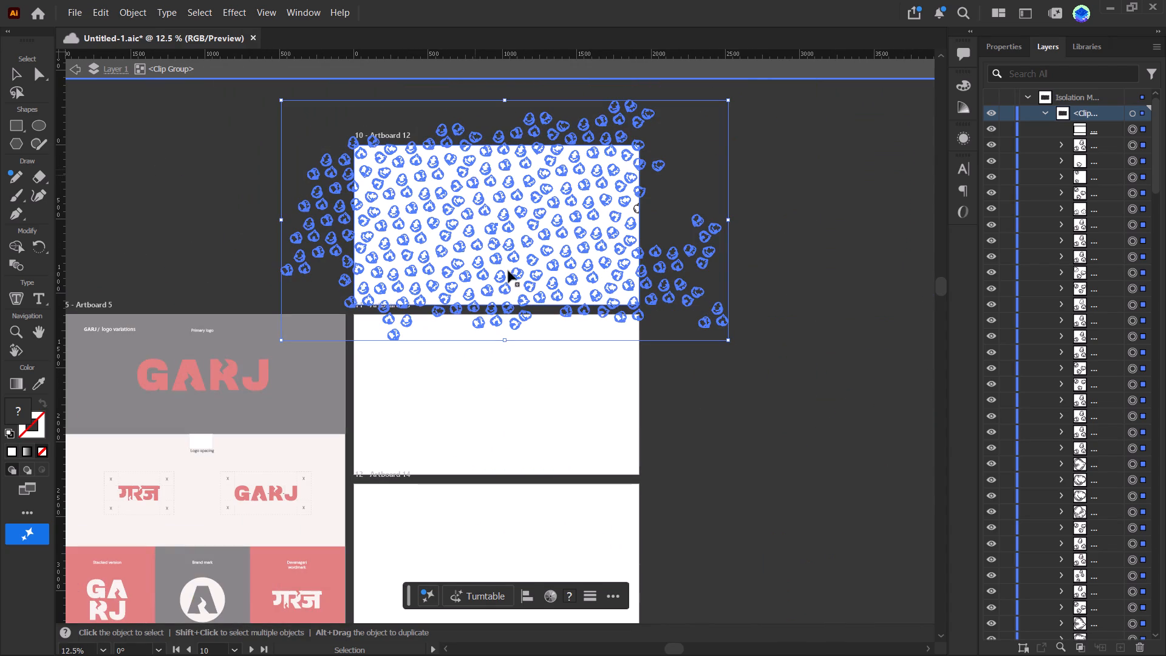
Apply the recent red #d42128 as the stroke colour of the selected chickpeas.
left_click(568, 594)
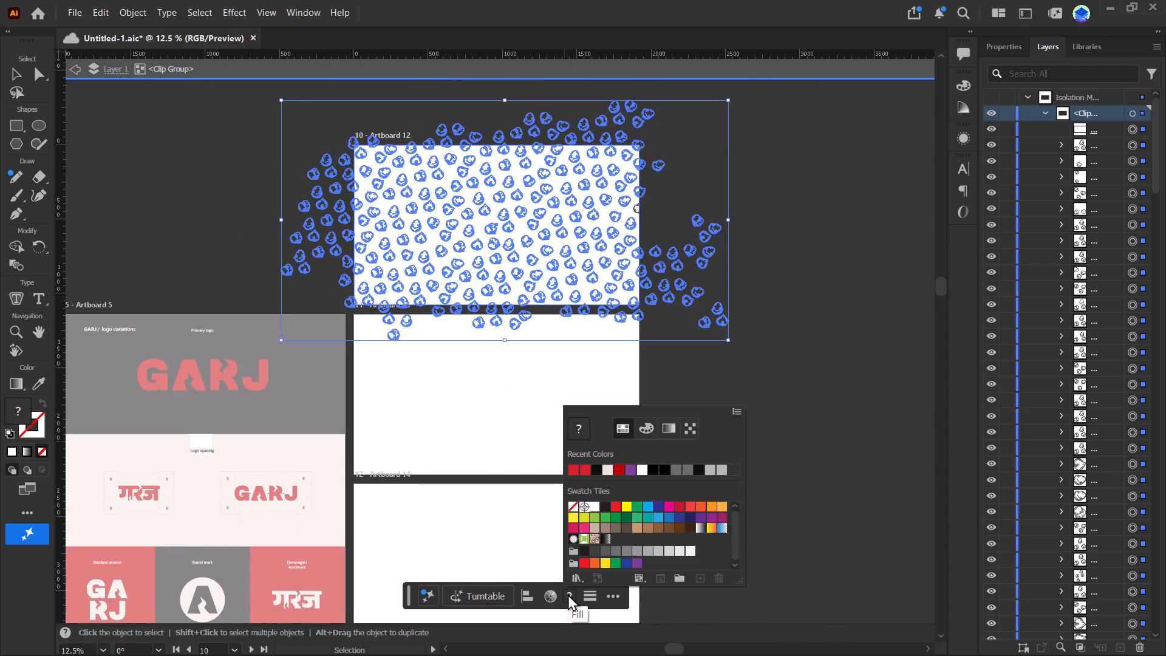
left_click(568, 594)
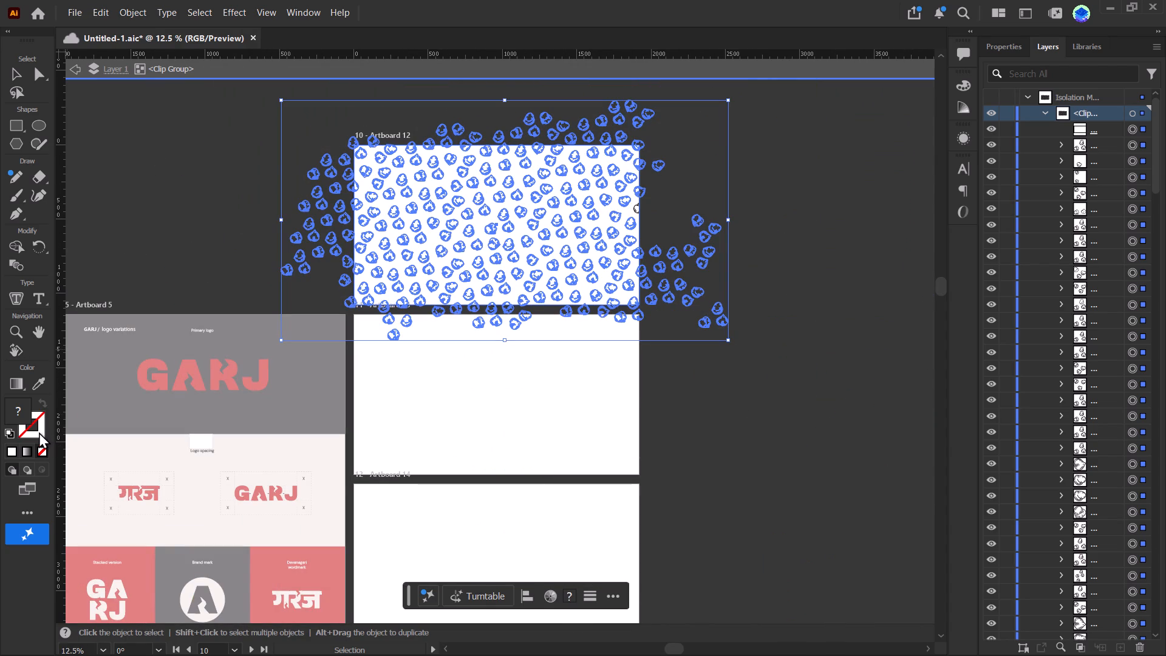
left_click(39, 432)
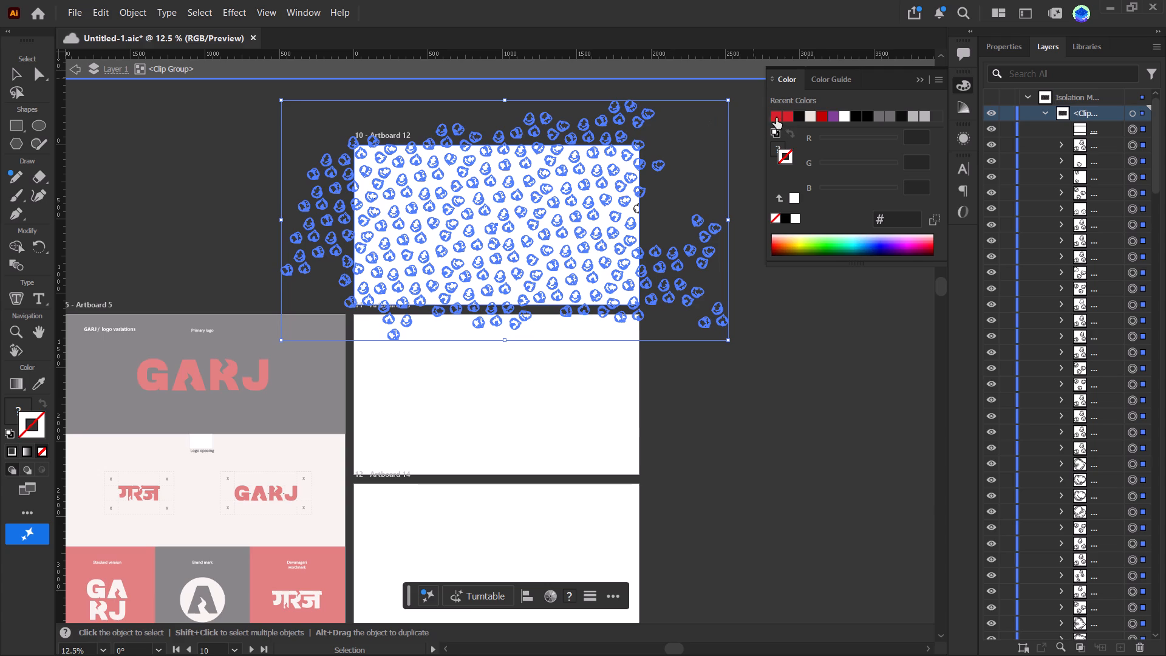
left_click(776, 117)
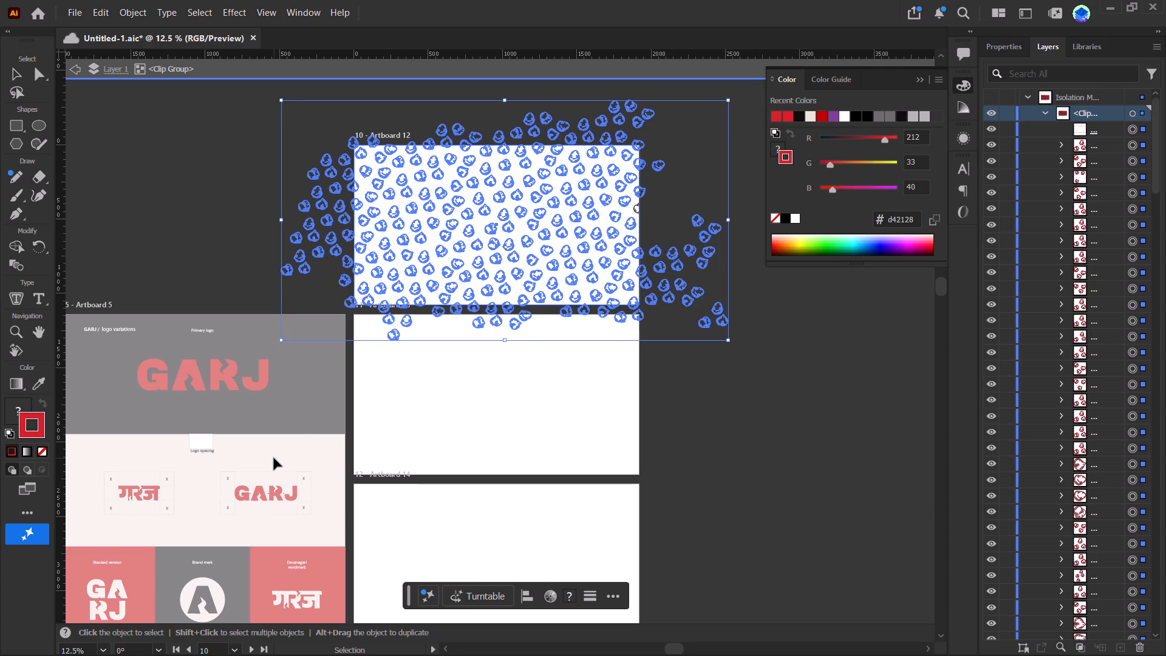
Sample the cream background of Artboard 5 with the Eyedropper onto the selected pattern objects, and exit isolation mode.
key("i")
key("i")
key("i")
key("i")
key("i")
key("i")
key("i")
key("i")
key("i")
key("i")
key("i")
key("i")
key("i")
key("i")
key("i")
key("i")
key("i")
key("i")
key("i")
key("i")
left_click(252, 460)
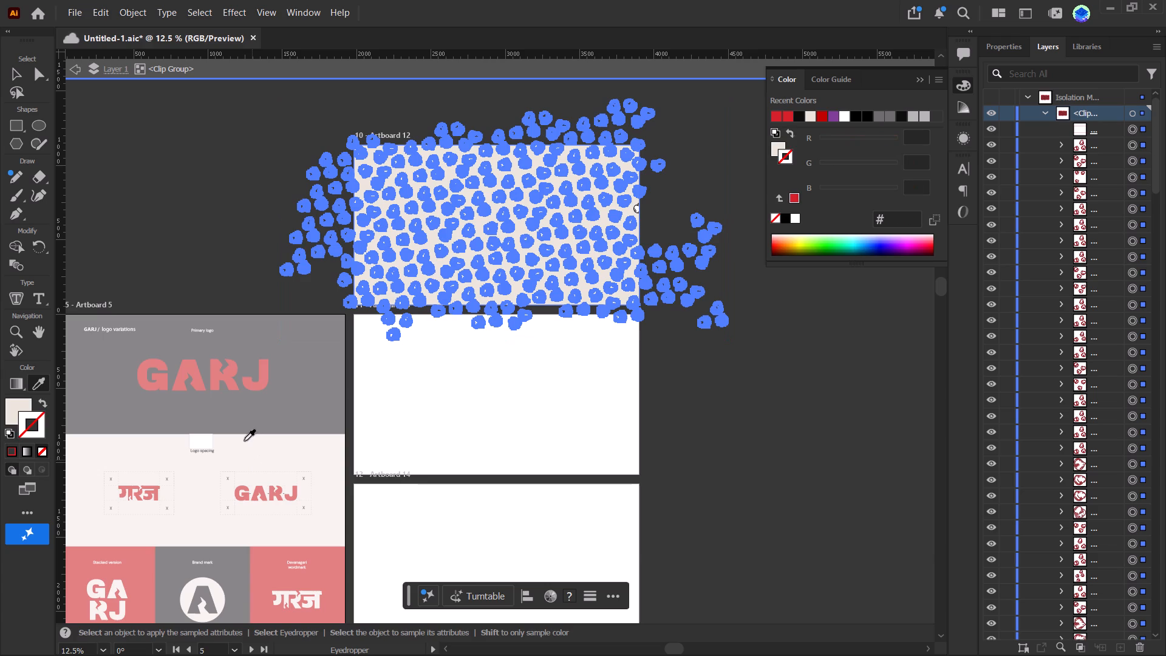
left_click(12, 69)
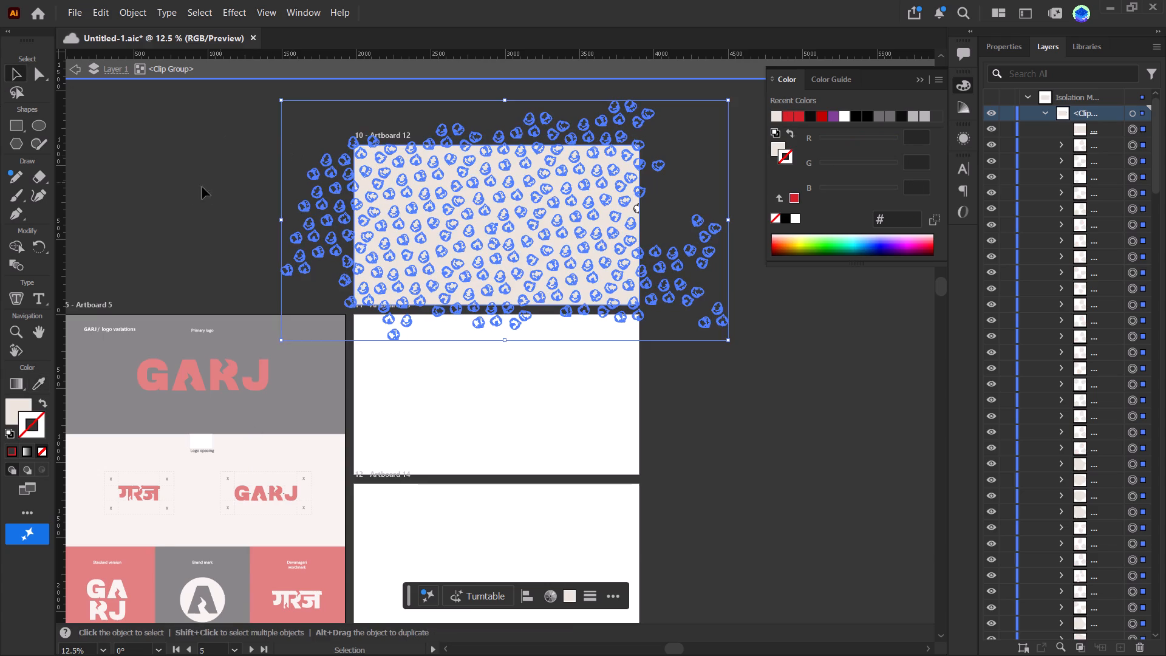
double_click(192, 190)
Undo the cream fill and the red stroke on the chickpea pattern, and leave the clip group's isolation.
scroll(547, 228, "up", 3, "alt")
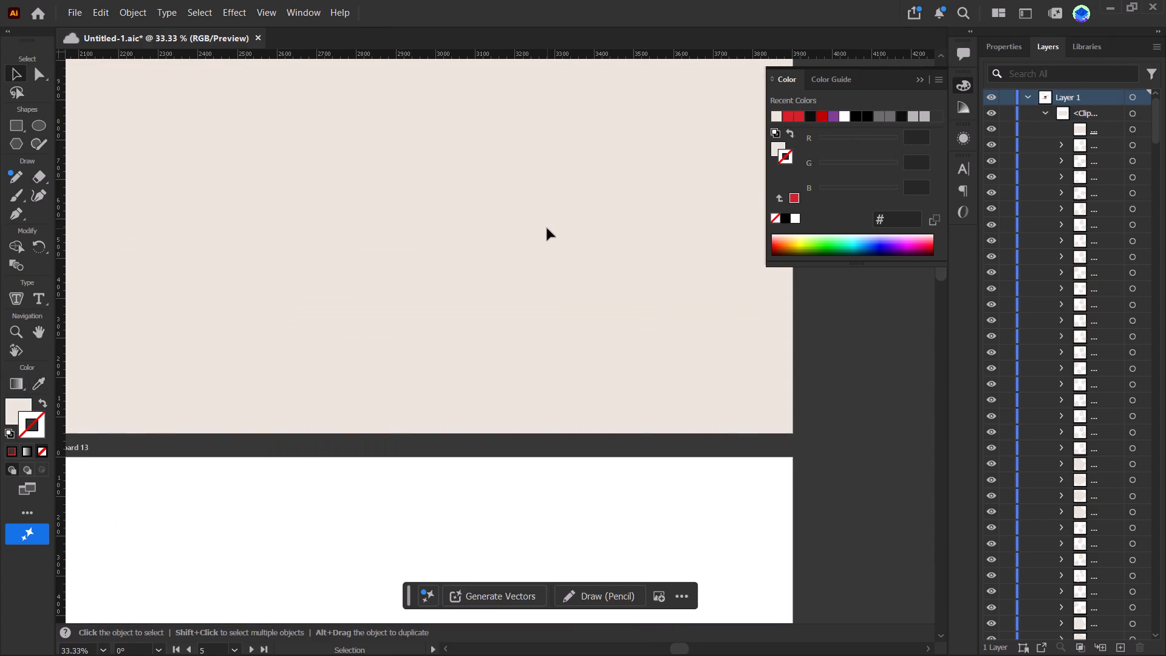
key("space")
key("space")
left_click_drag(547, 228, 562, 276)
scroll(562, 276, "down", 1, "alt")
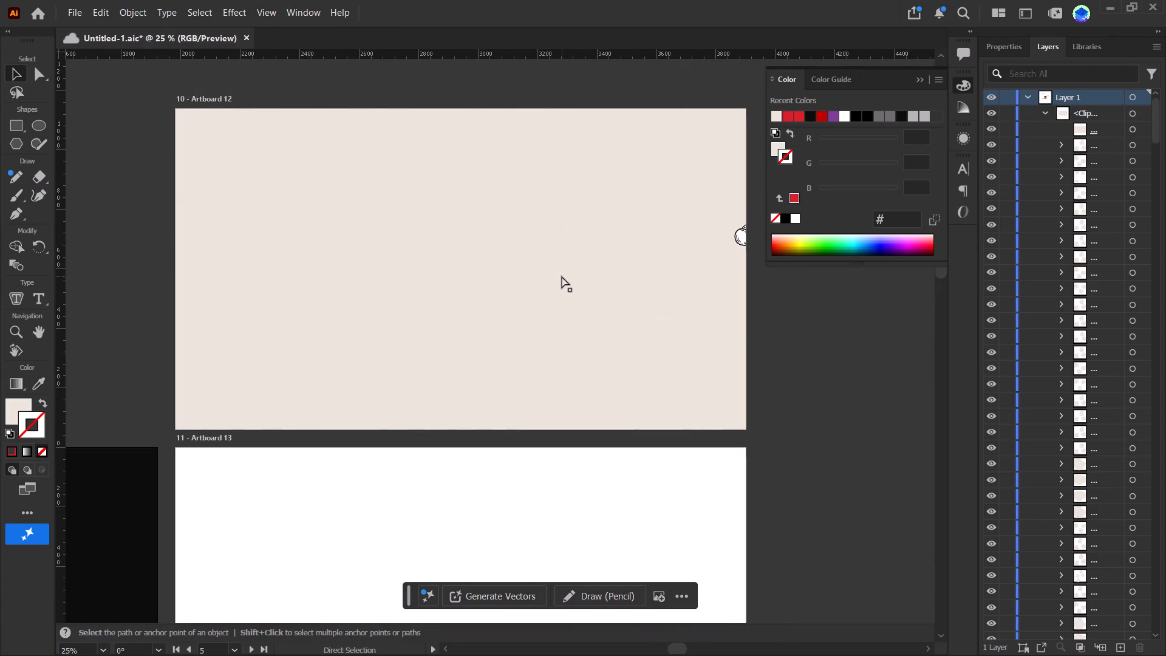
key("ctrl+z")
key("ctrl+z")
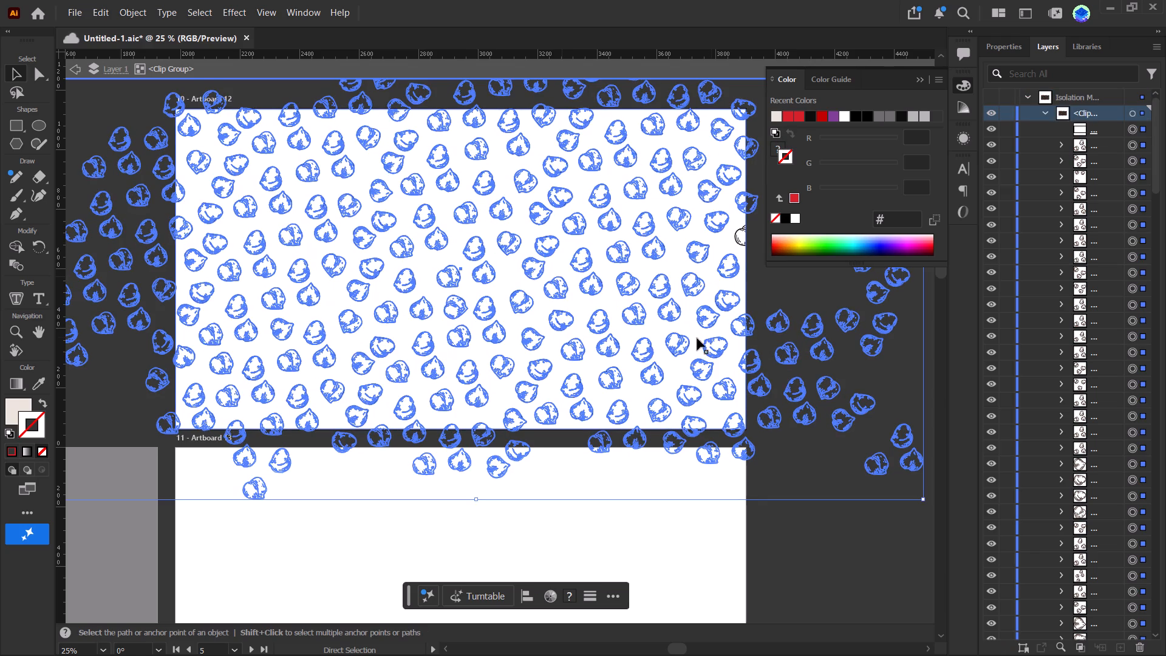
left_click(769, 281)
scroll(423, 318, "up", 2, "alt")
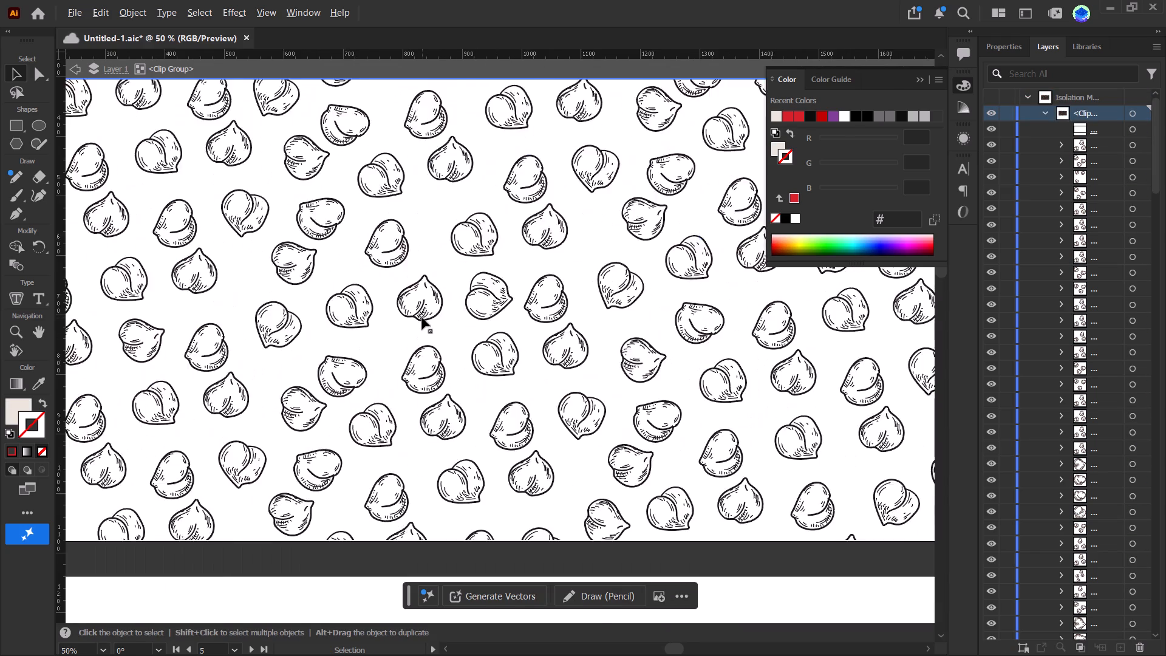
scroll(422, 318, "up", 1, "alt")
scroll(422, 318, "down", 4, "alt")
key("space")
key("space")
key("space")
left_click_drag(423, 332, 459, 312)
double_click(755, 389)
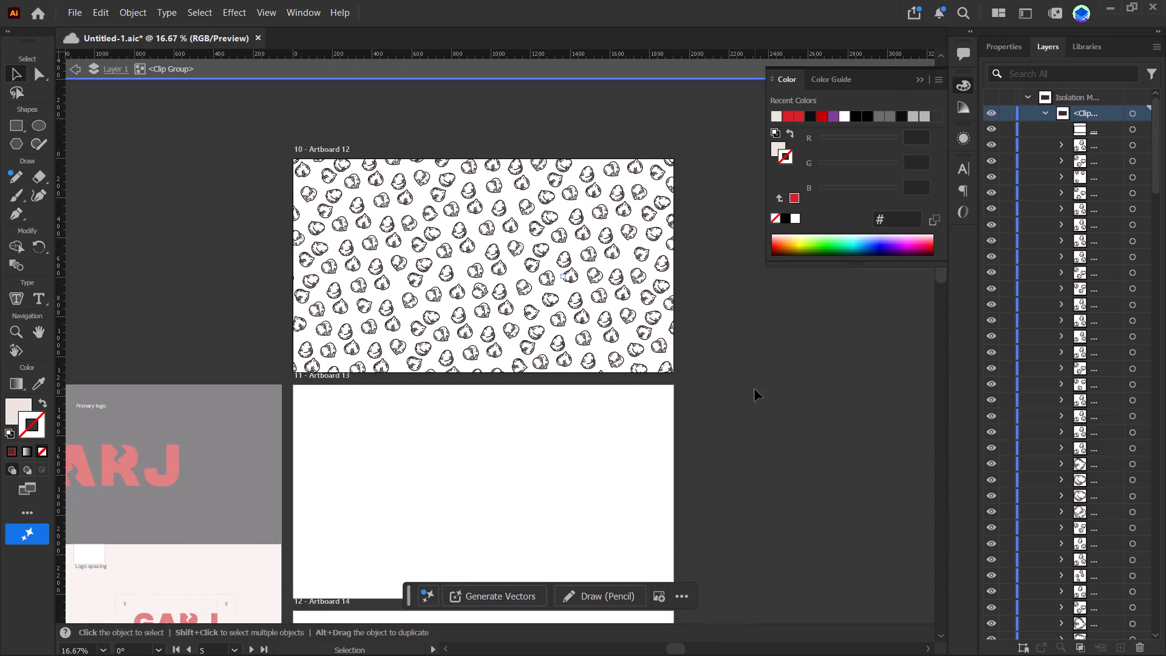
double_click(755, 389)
Examine the chickpea line art up close along the lower edge of Artboard 12.
scroll(453, 336, "up", 5, "alt")
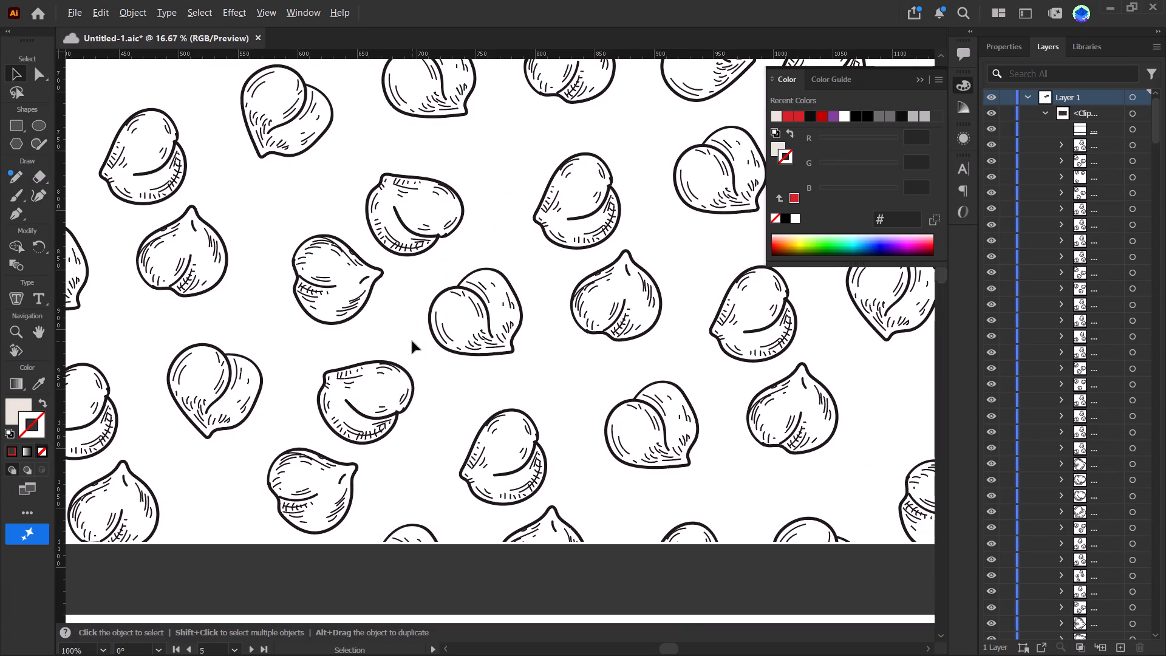
key("space")
key("space")
key("space")
key("space")
key("space")
key("space")
key("space")
key("space")
key("space")
key("space")
key("space")
key("space")
key("space")
key("space")
key("space")
key("space")
key("space")
key("space")
key("space")
key("space")
left_click_drag(394, 371, 415, 99)
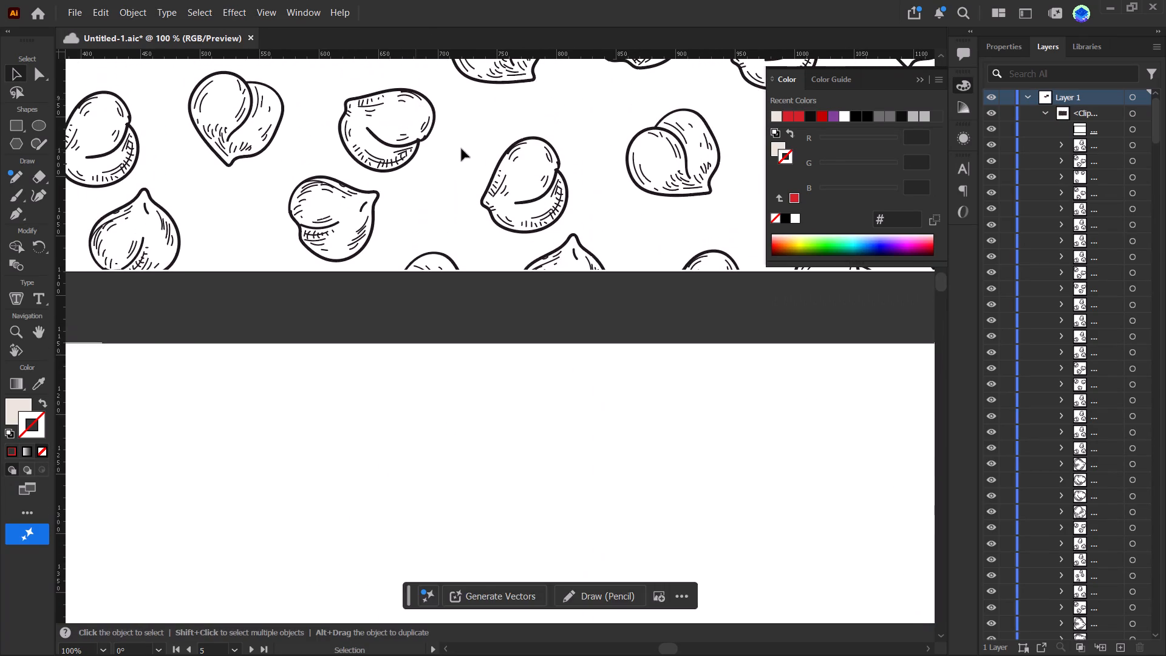
Inspect the lower edge of the chickpea pattern up close, and review the overview of all artboards.
scroll(472, 202, "up", 4, "alt")
key("space")
key("space")
key("space")
key("space")
key("space")
key("space")
key("space")
key("space")
key("space")
key("space")
key("space")
key("space")
key("space")
key("space")
key("space")
key("space")
key("space")
key("space")
key("space")
key("space")
left_click_drag(503, 269, 440, 7)
left_click(519, 163)
double_click(519, 163)
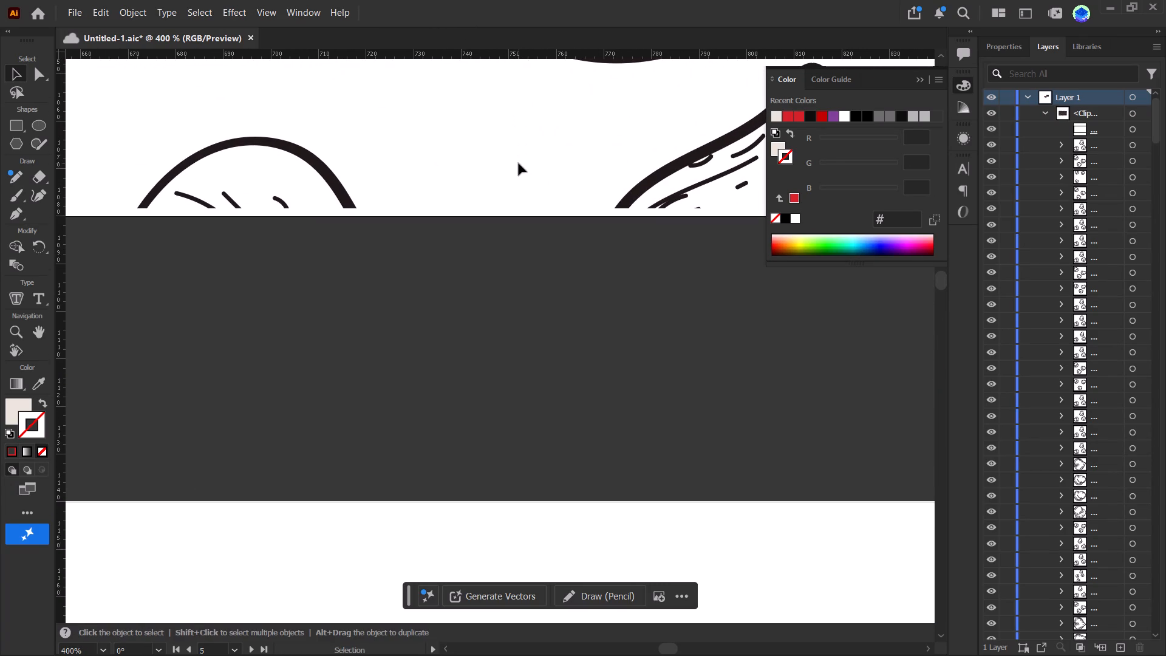
double_click(519, 163)
scroll(519, 163, "down", 11, "alt")
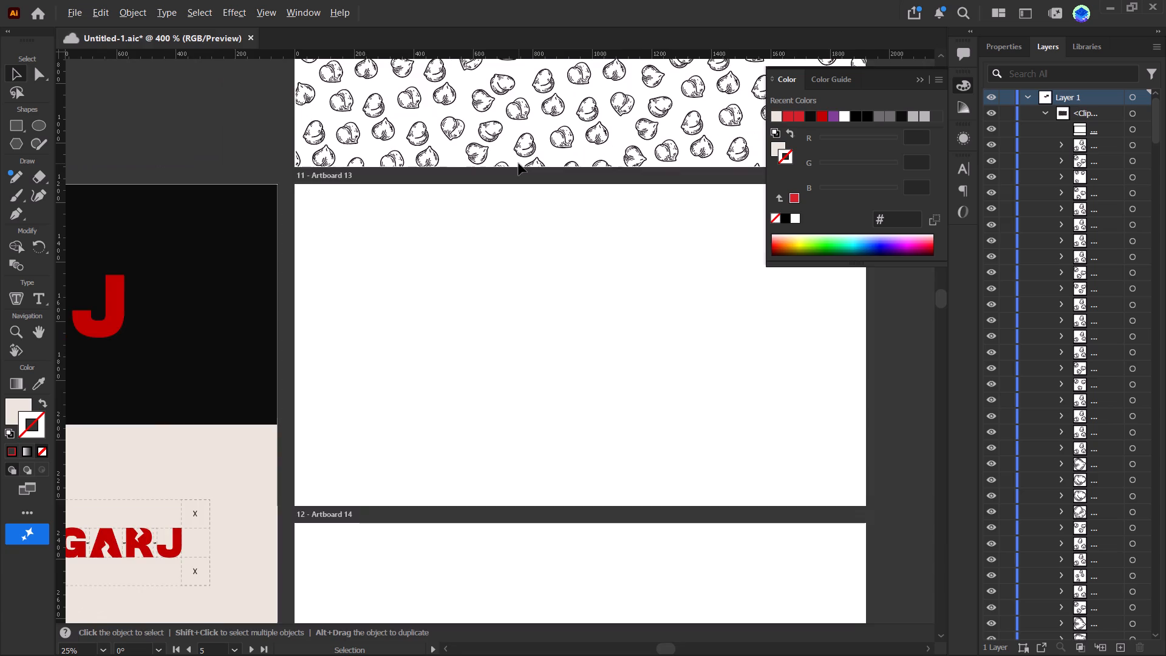
scroll(519, 163, "down", 5, "alt")
key("space")
key("space")
key("space")
key("space")
key("space")
key("space")
key("space")
key("space")
key("space")
key("space")
left_click_drag(552, 128, 483, 347)
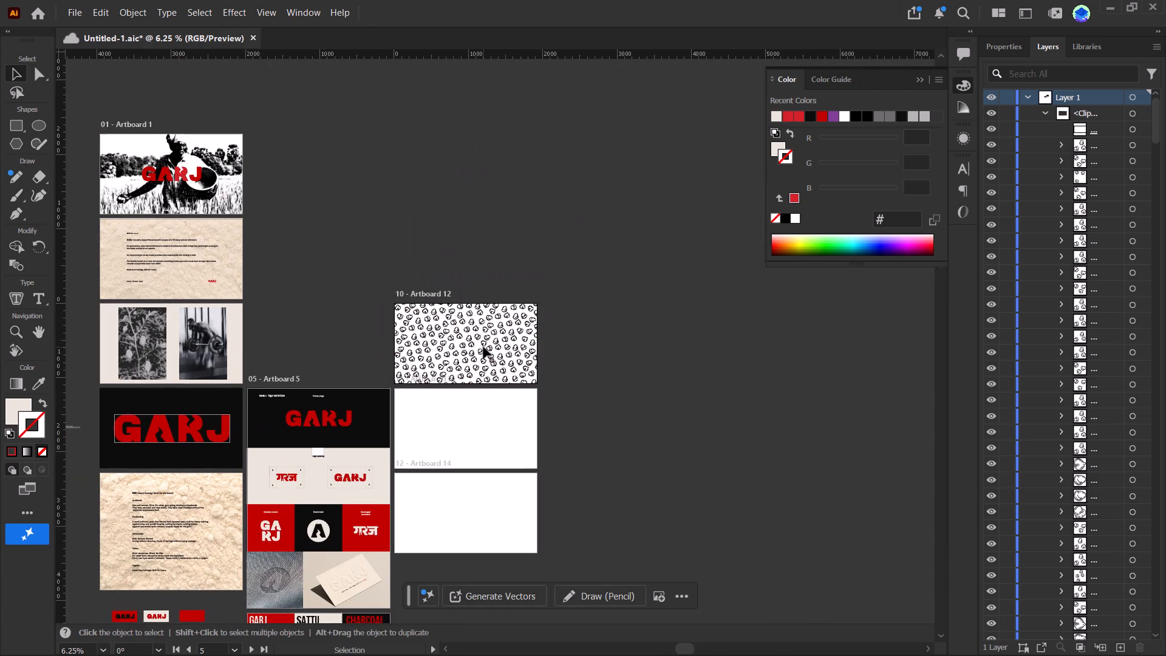
Switch to the Brave browser and search the web for "song".
left_click(660, 620)
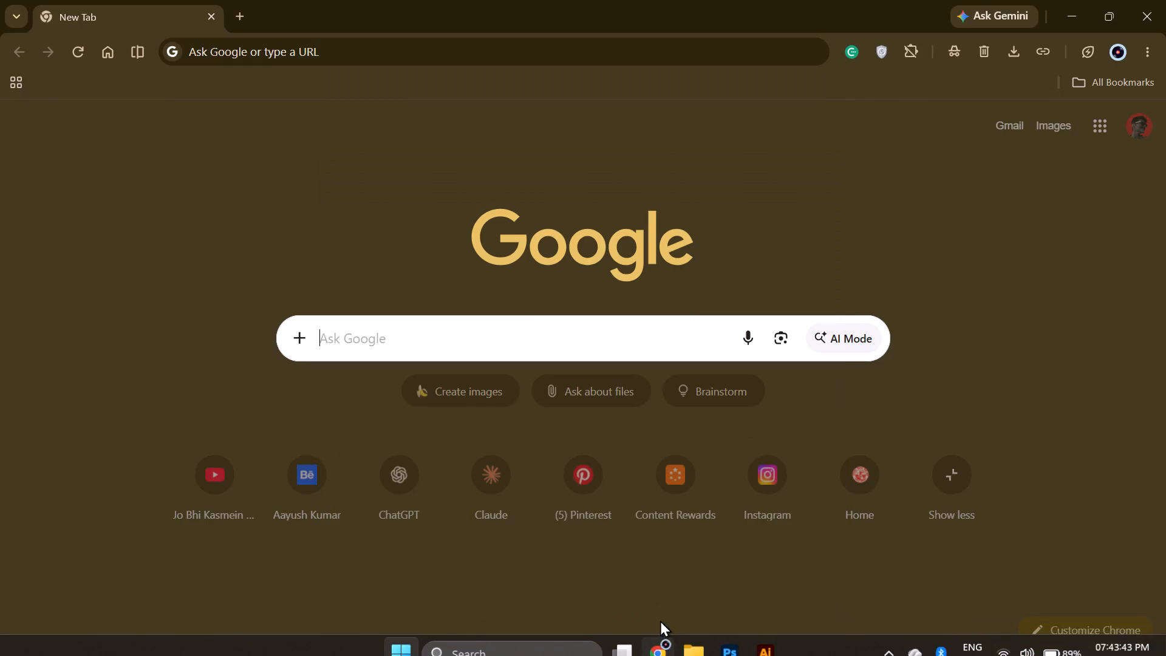
left_click(549, 651)
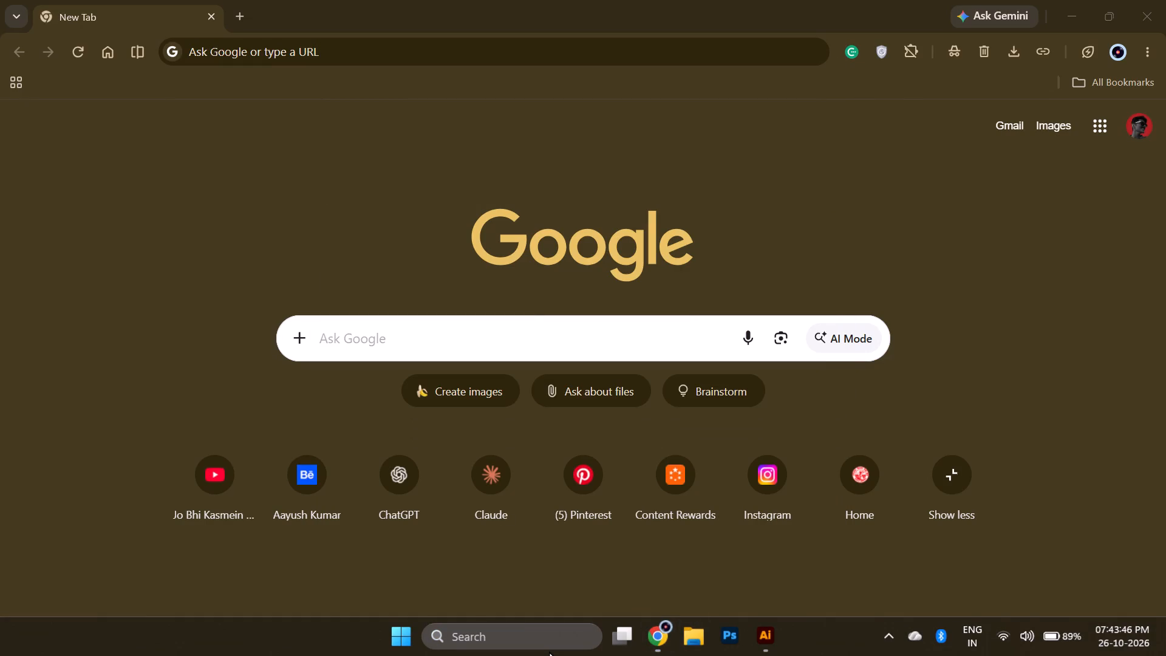
left_click(530, 647)
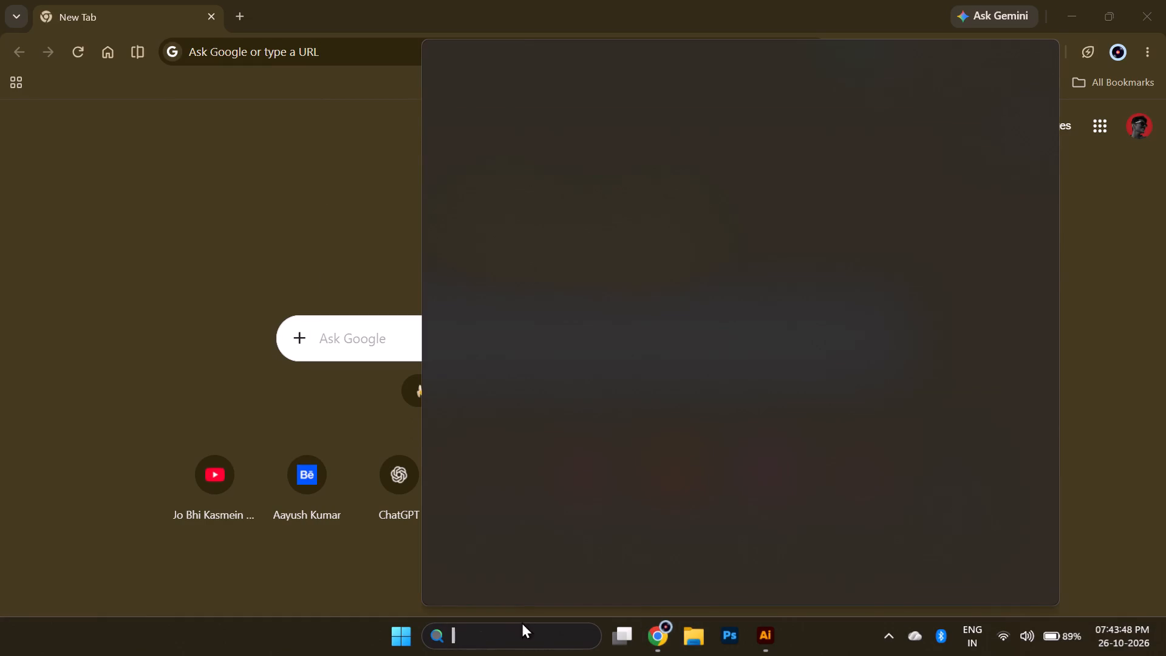
left_click(514, 110)
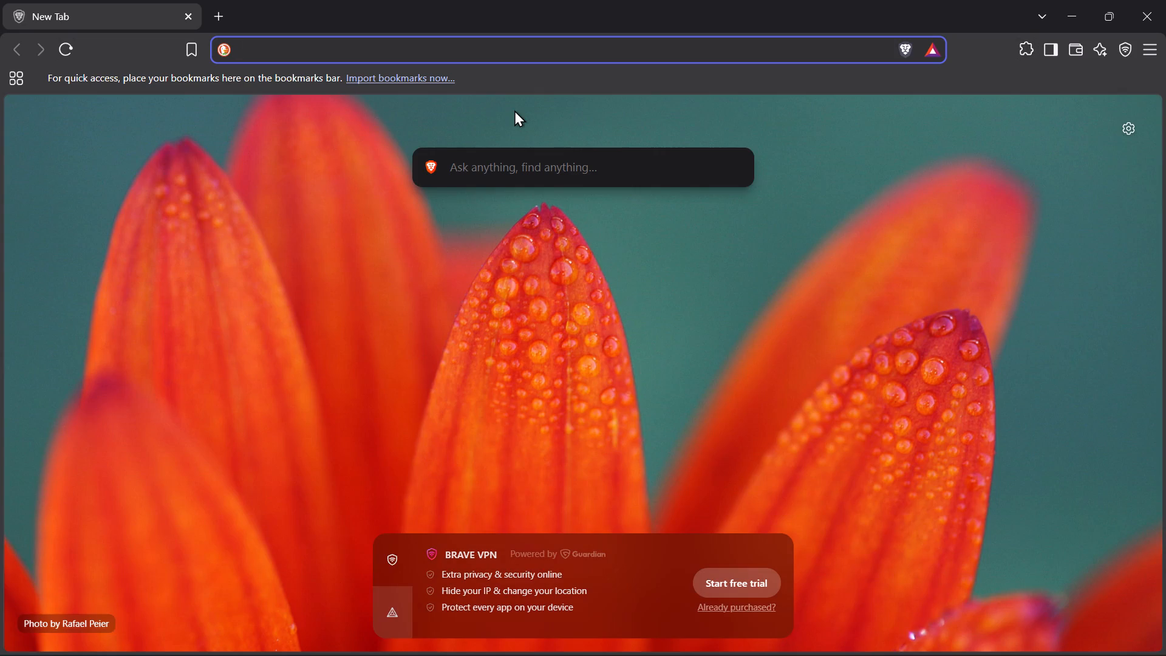
left_click(500, 165)
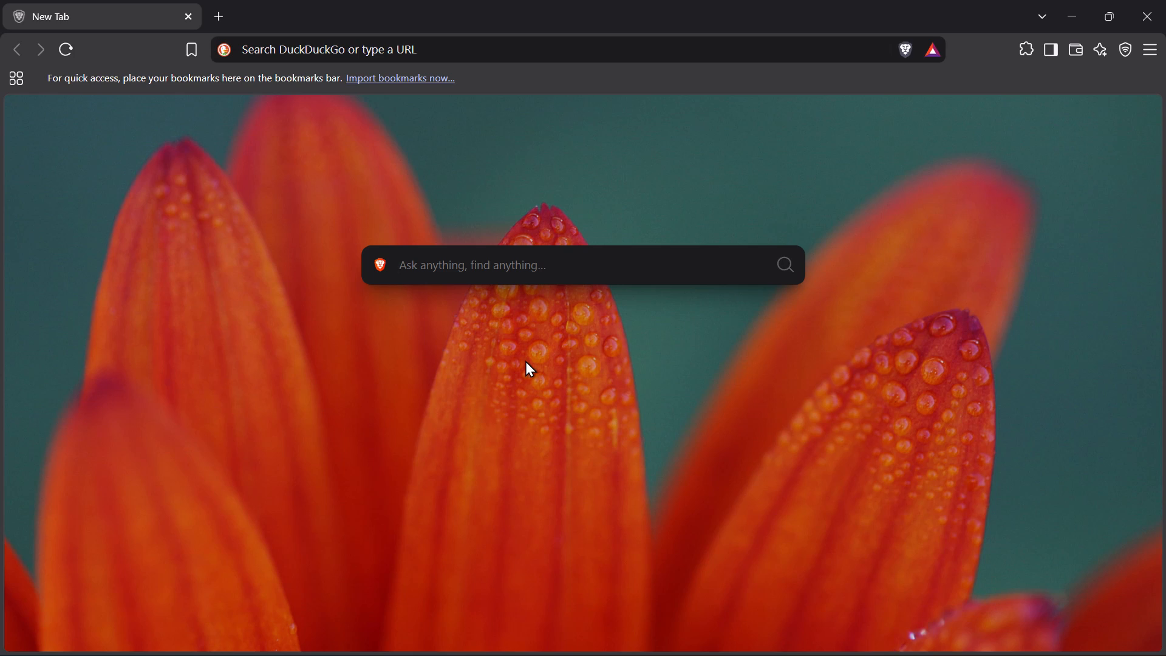
type("song")
key("Return")
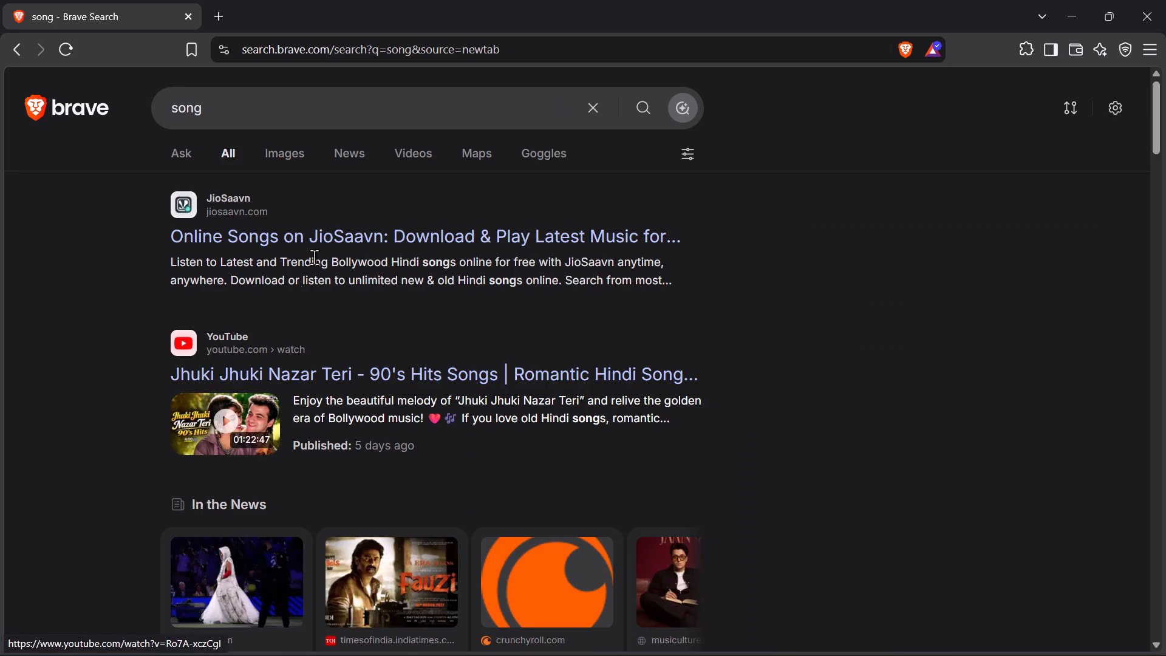
Open the 90's hits YouTube result and play the suggested Halka Halka full video.
left_click(261, 366)
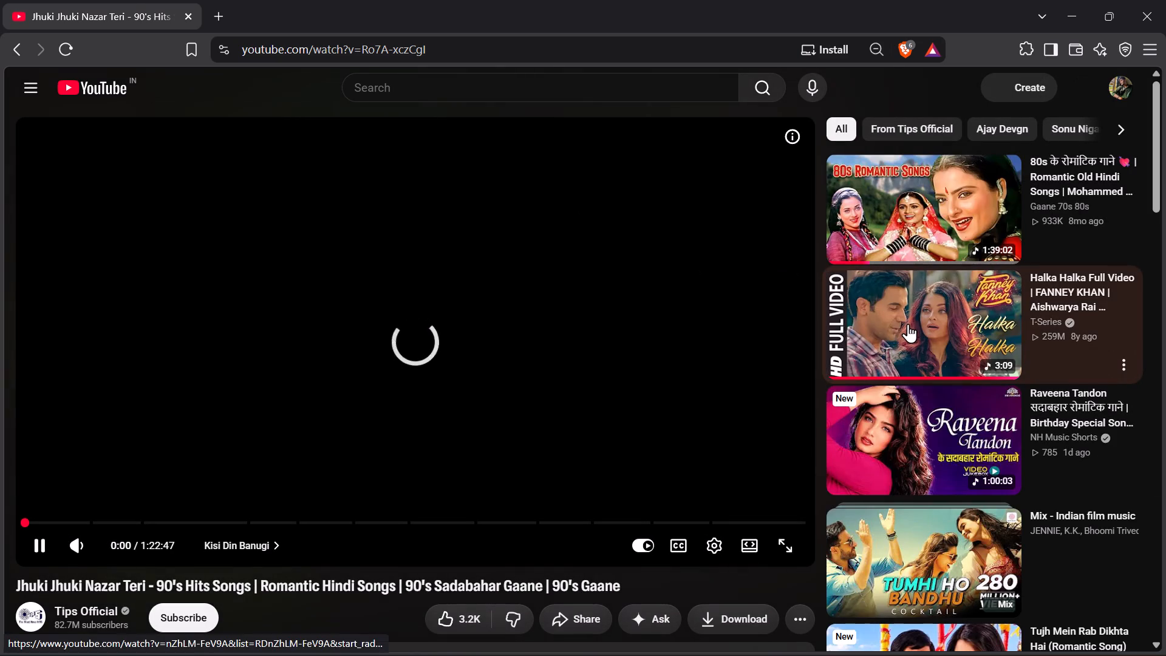
left_click(908, 324)
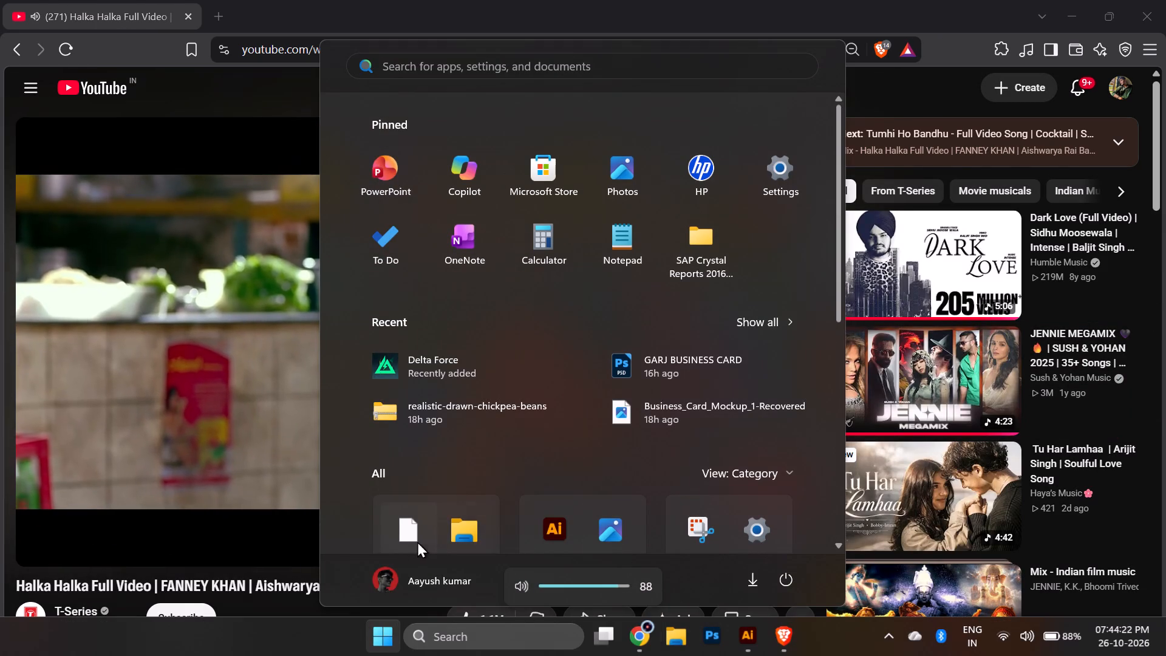
Dismiss the open app search overlay and raise the system volume to 100.
left_click(182, 581)
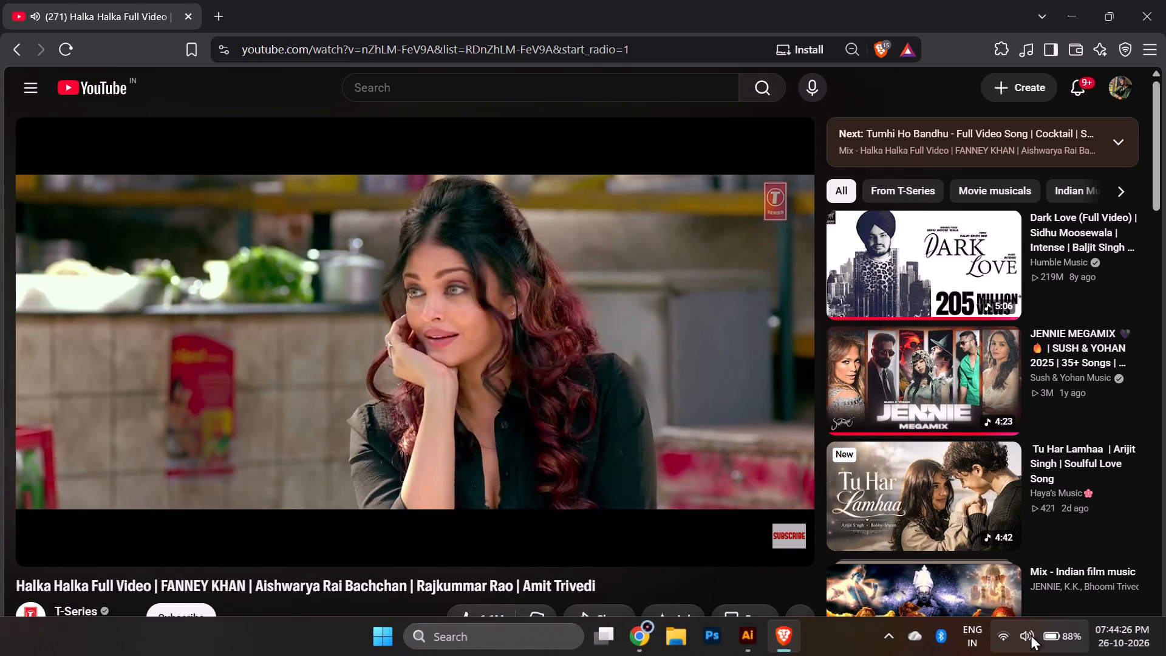
left_click(1031, 634)
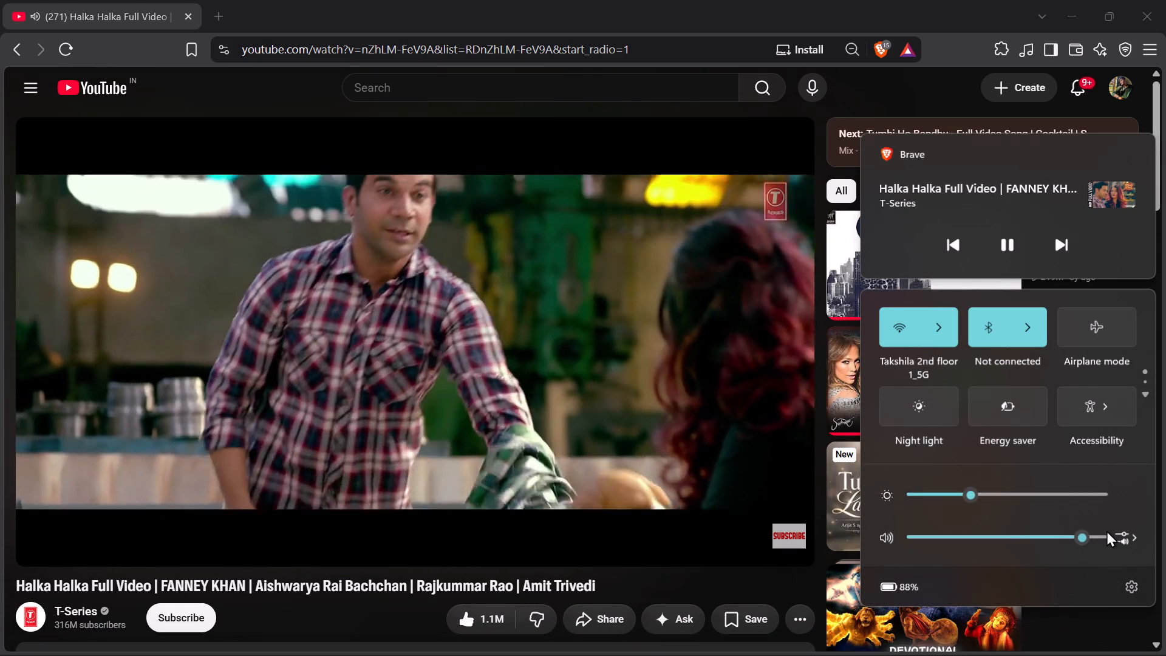
left_click_drag(1100, 539, 1111, 537)
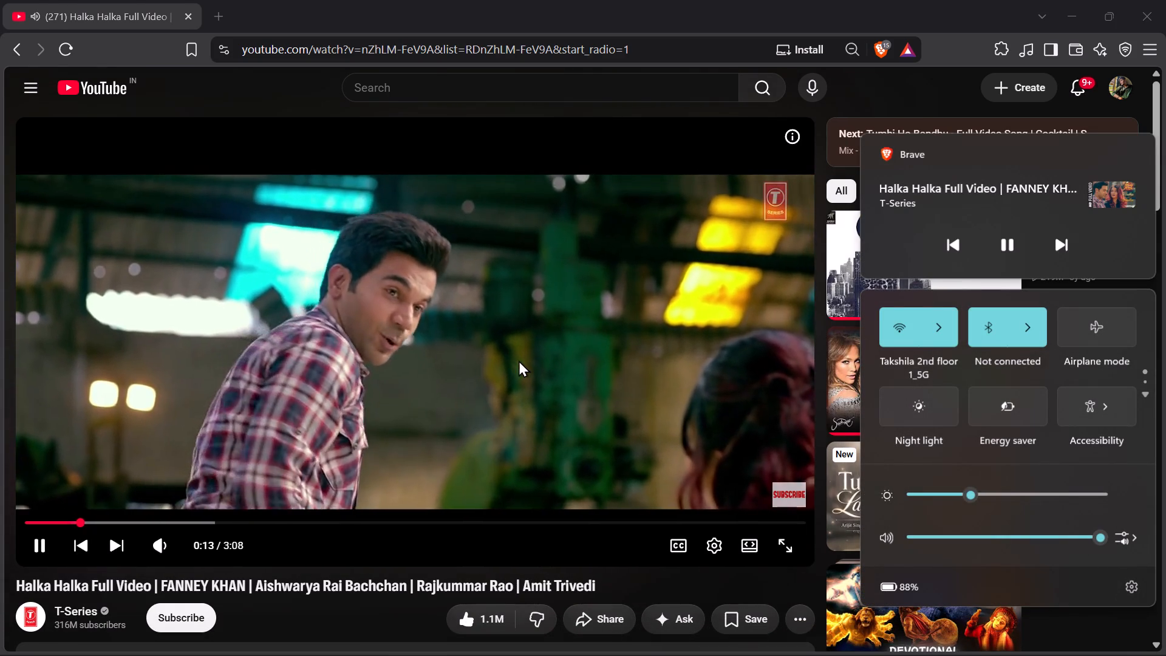
key("Right")
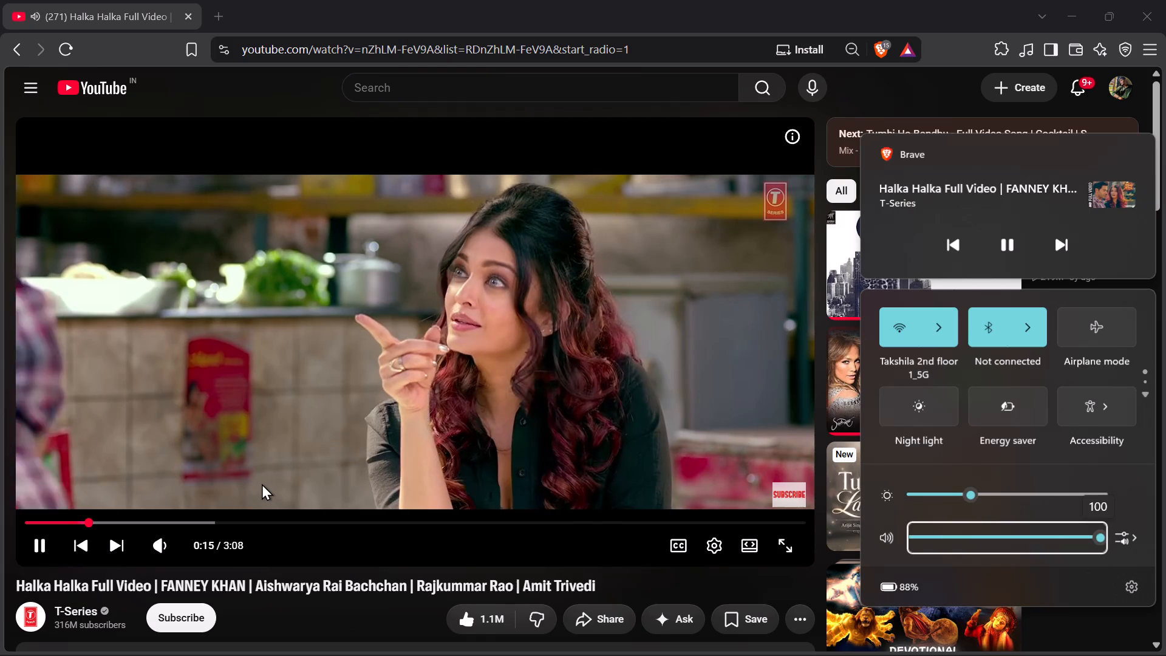
Skip the Halka Halka video forward twice in 5-second jumps and keep it playing.
left_click(262, 483)
key("Right")
left_click(201, 453)
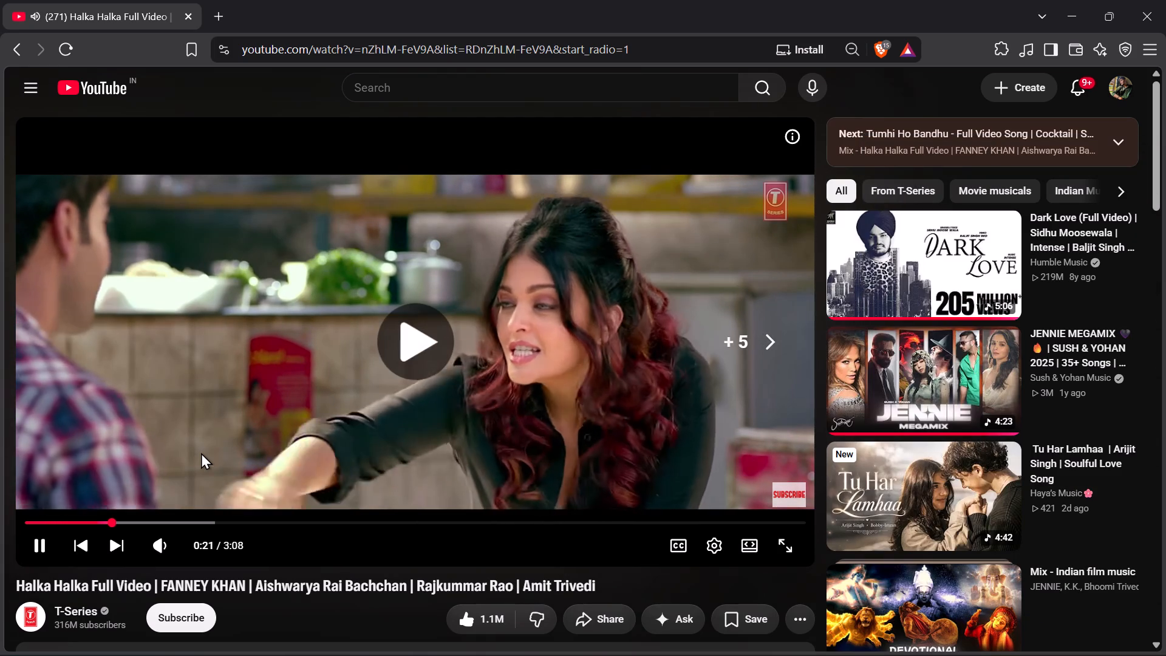
key("Right")
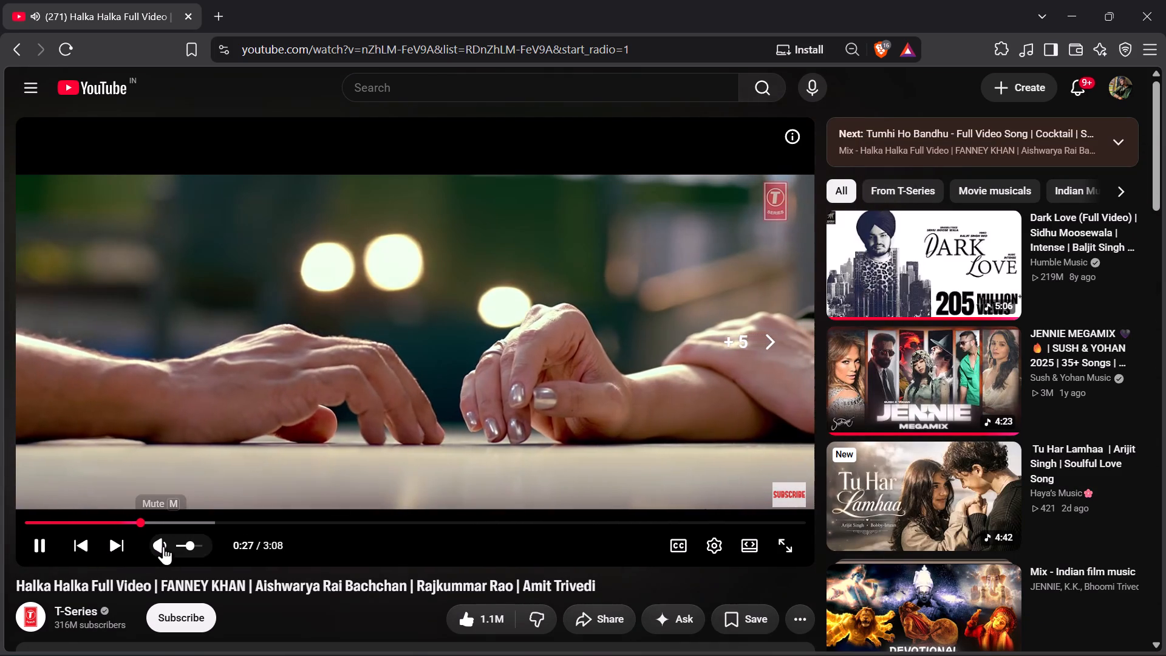
Turn up the YouTube player's own volume for the Halka Halka video.
left_click_drag(200, 548, 233, 544)
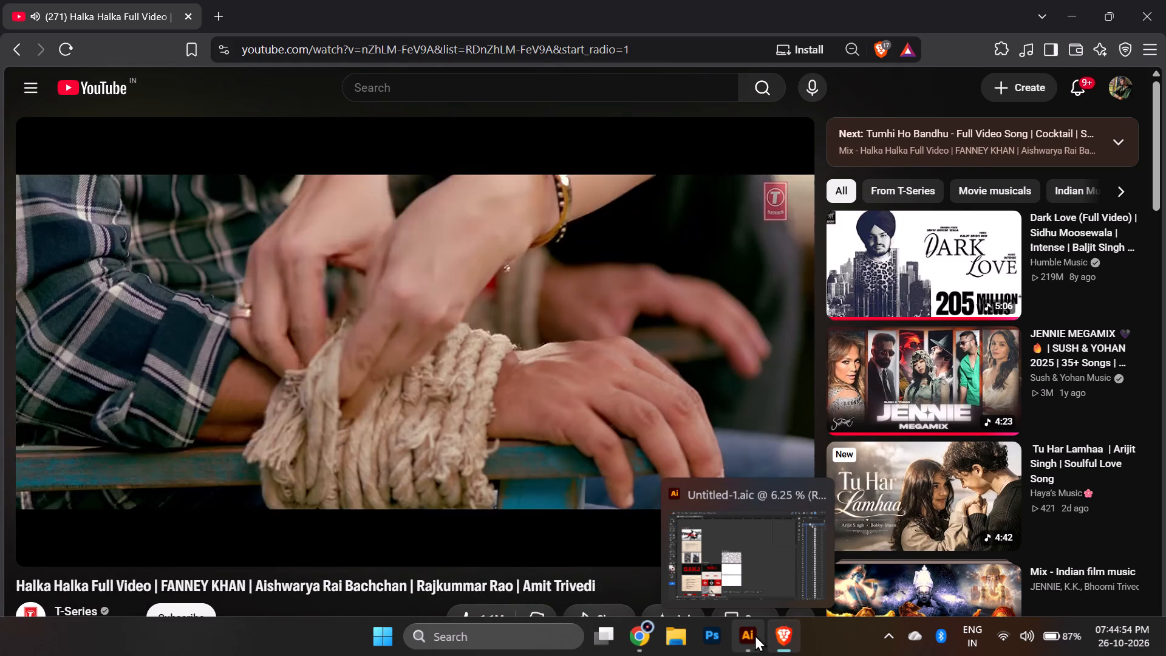
Switch back to Illustrator, isolate the Artboard 12 clip group, and select every object with the same appearance as one chickpea cluster.
left_click(755, 635)
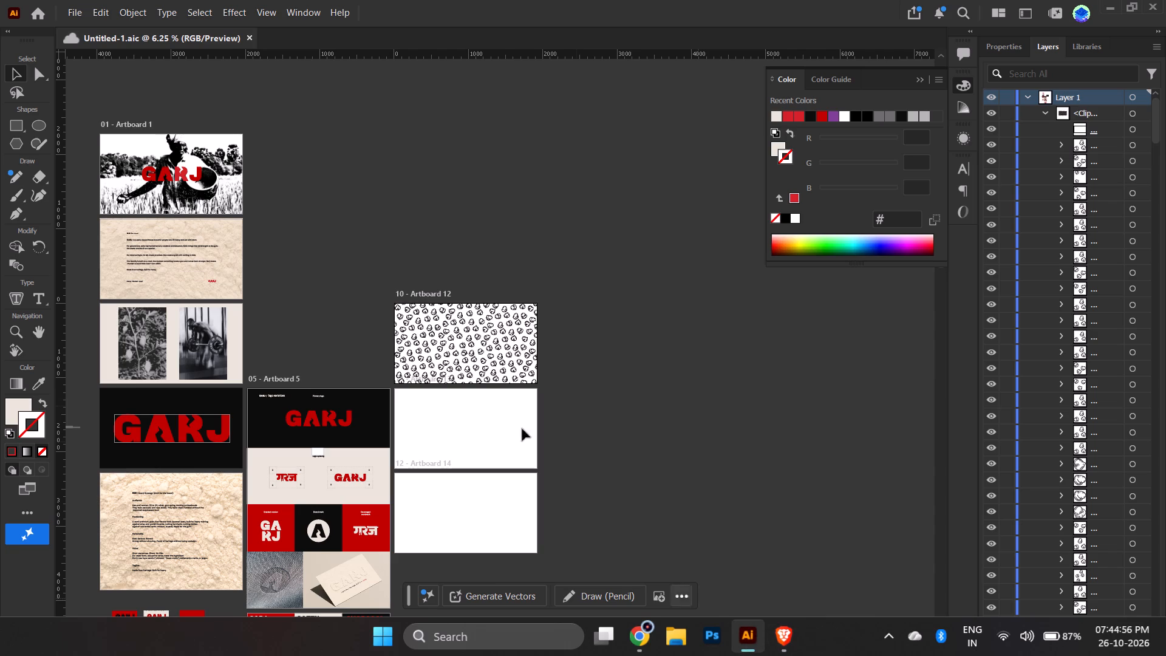
key("space")
left_click_drag(510, 401, 511, 370)
scroll(486, 326, "up", 4, "alt")
key("space")
left_click_drag(477, 327, 473, 343)
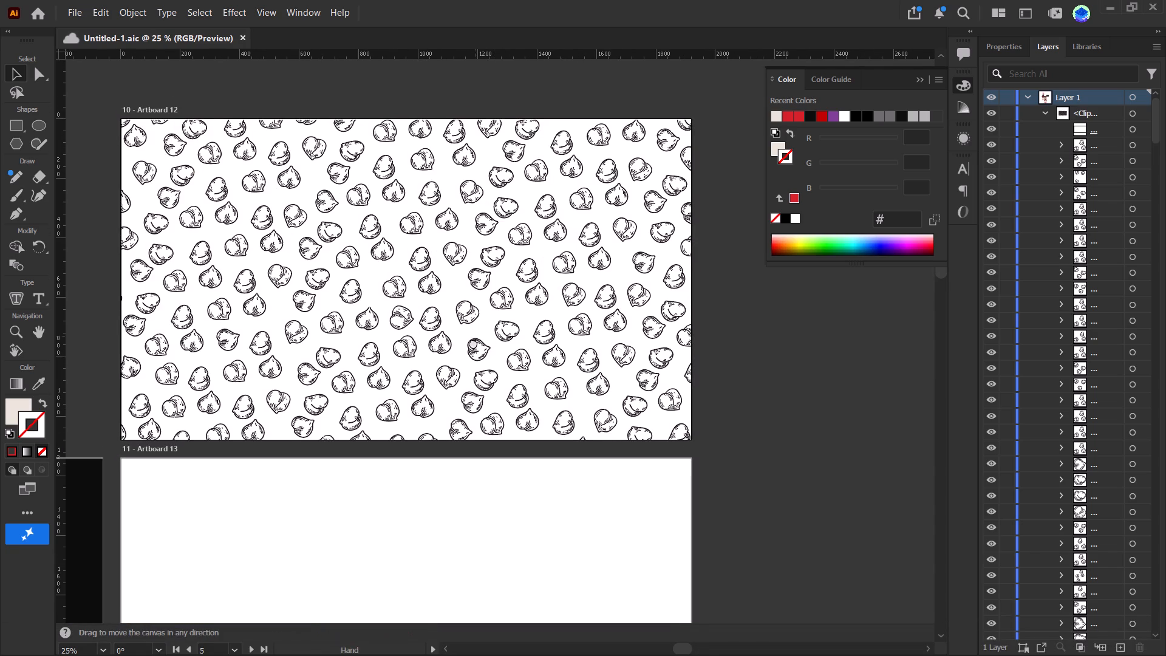
left_click_drag(473, 343, 472, 343)
scroll(382, 321, "up", 2, "alt")
key("space")
key("space")
key("space")
key("space")
key("space")
key("space")
left_click_drag(382, 321, 412, 319)
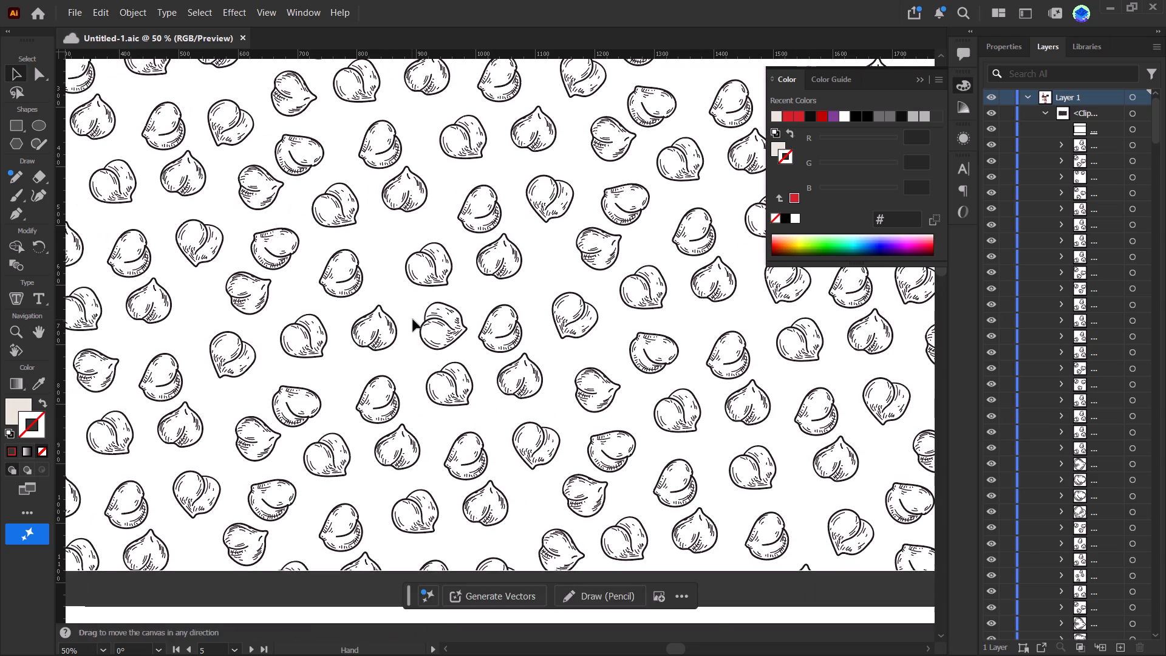
scroll(413, 319, "down", 2, "alt")
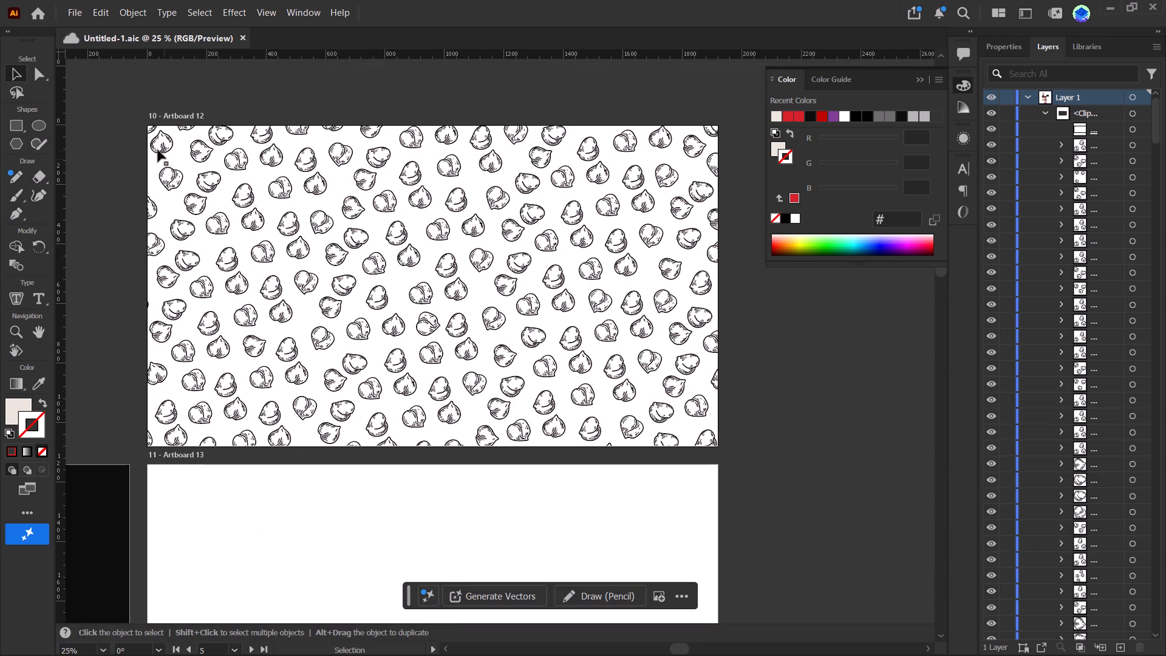
left_click(157, 147)
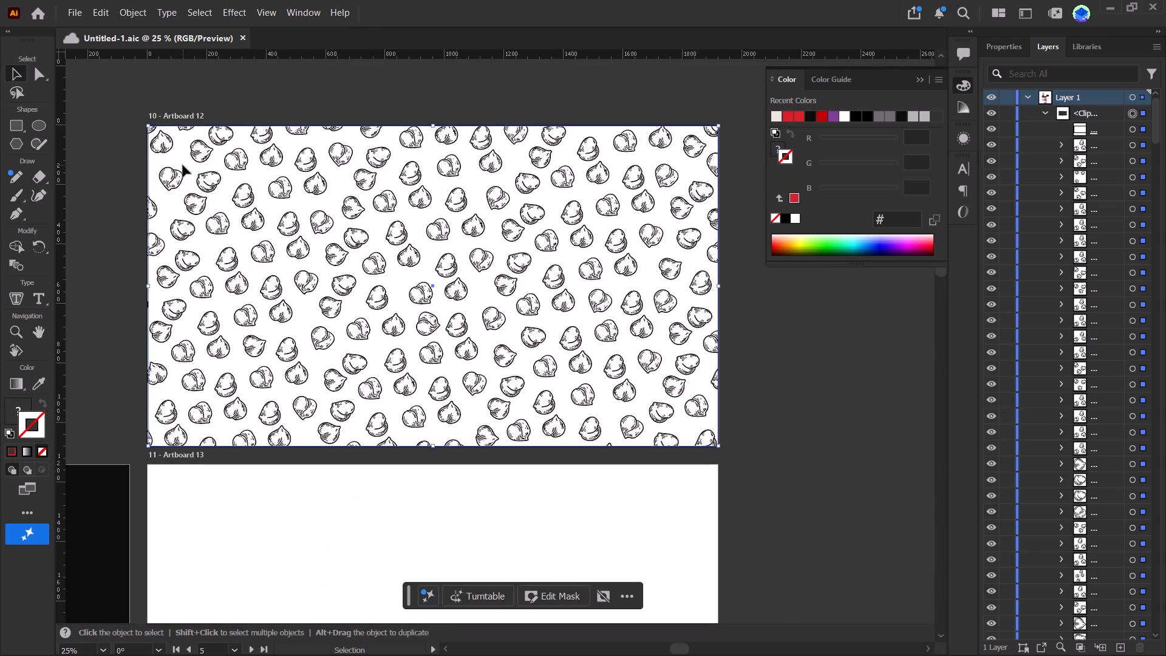
double_click(183, 165)
double_click(176, 177)
double_click(176, 177)
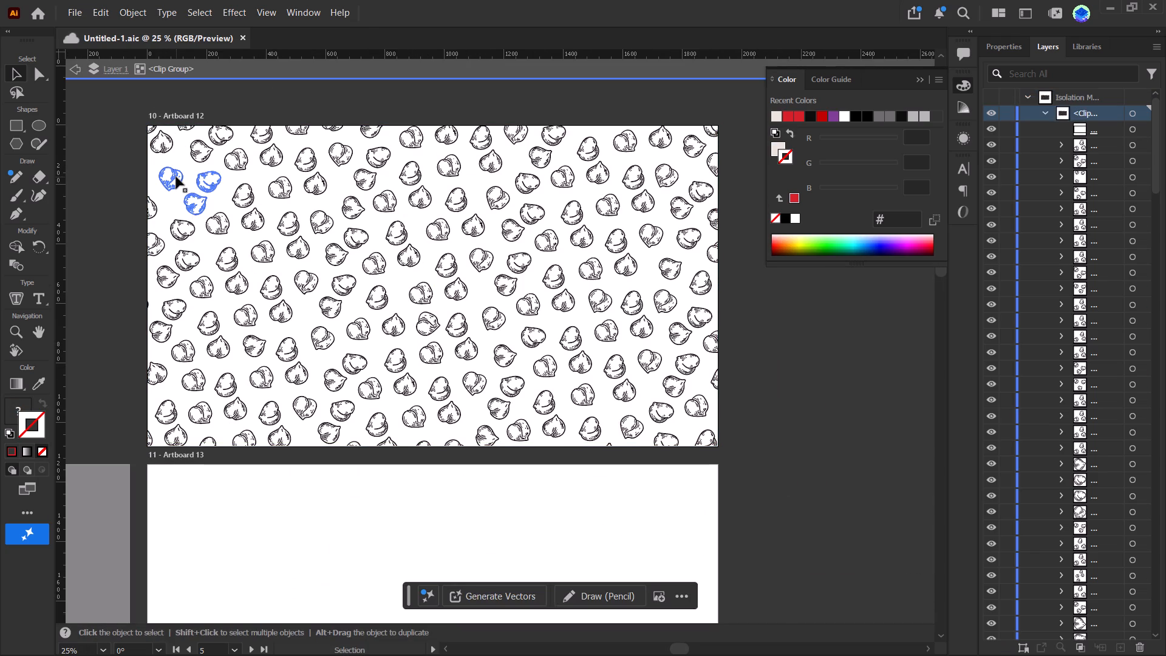
left_click(199, 4)
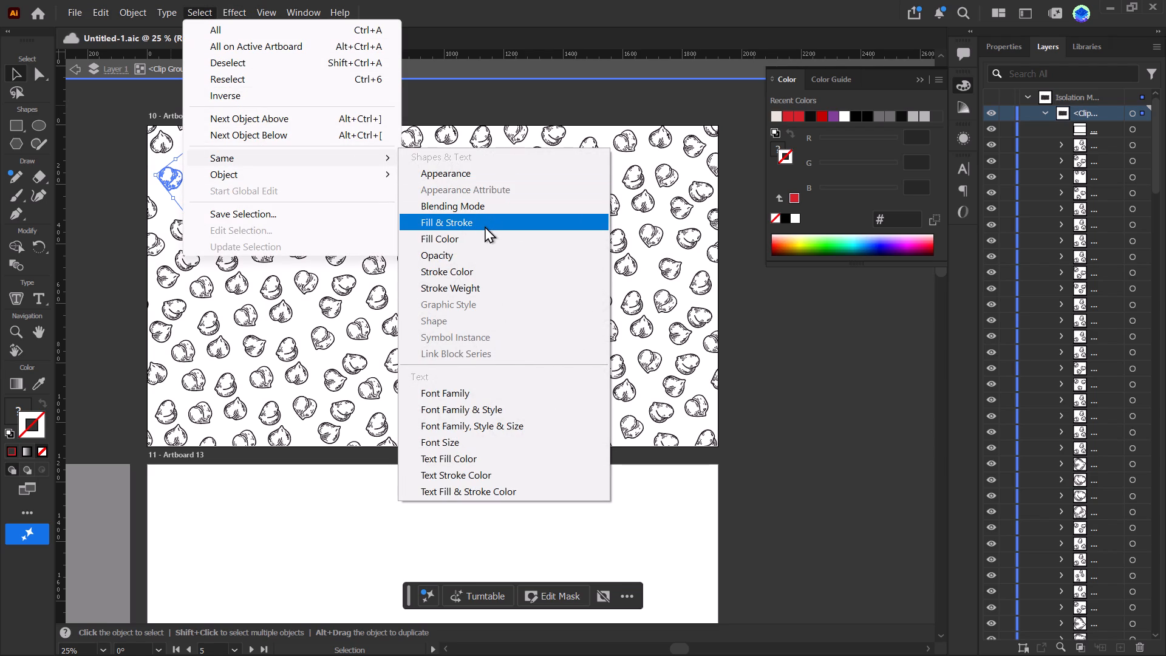
left_click(459, 179)
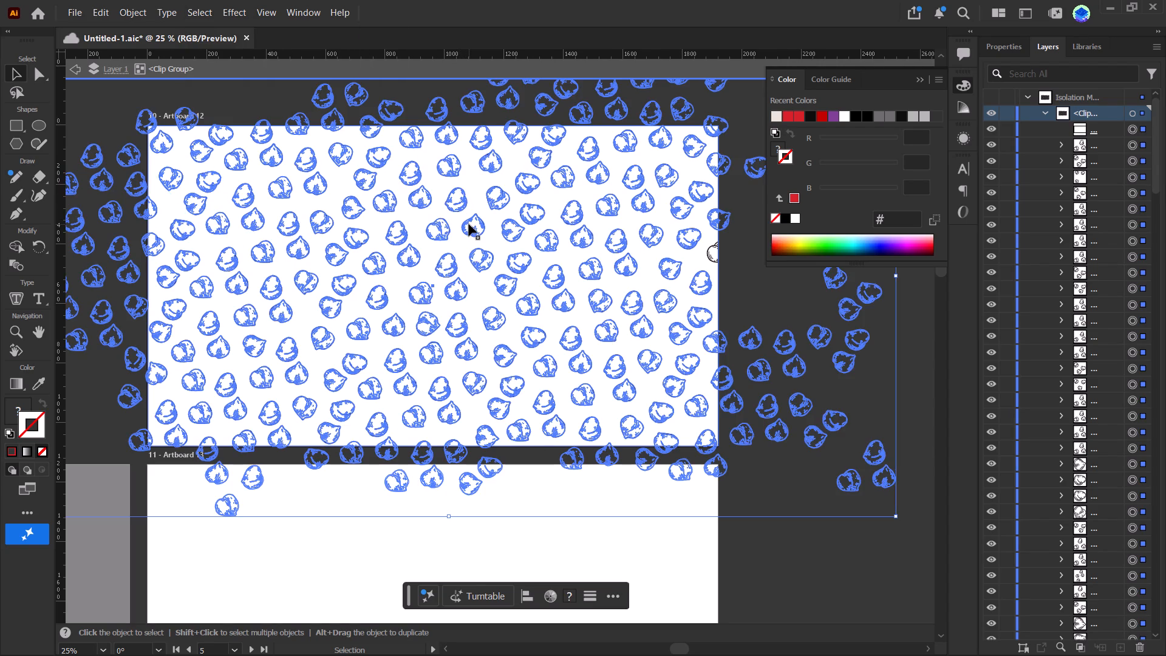
Give all the selected chickpeas a #d42128 red stroke at 0.75 weight, and deselect them.
left_click(999, 46)
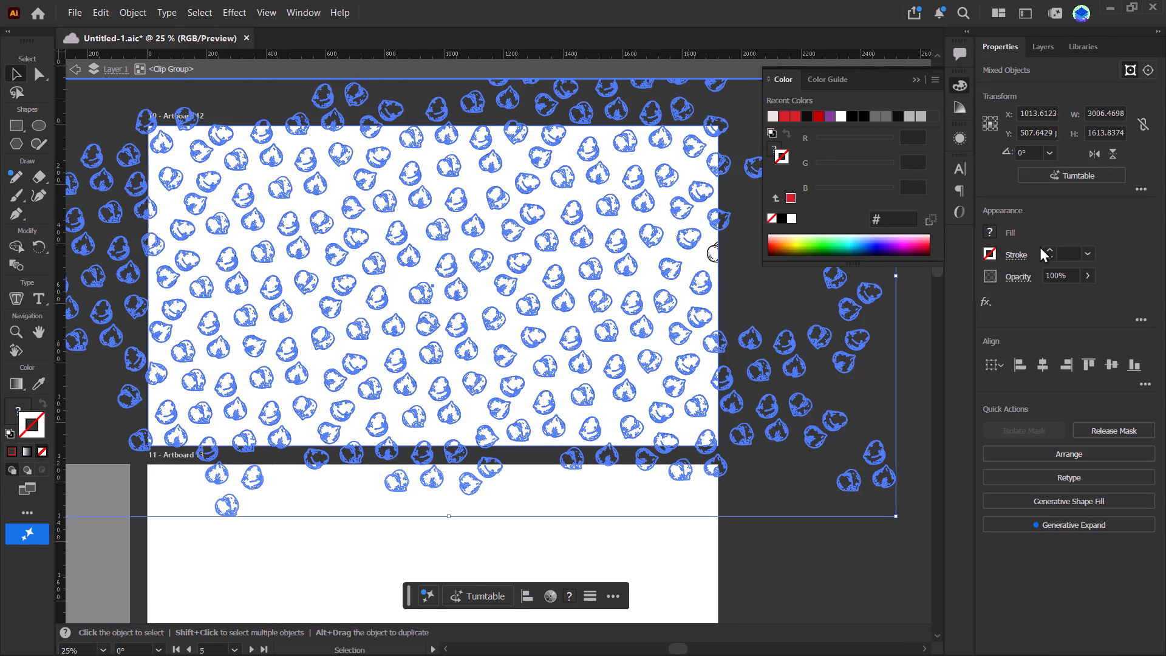
left_click(1051, 246)
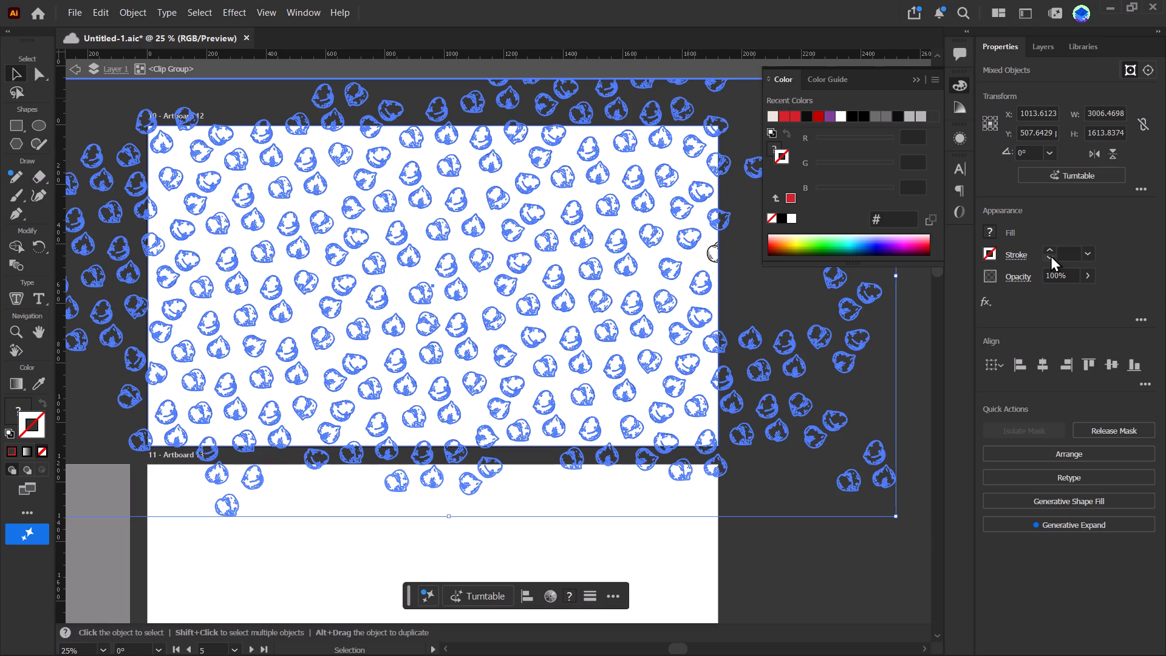
left_click(1051, 250)
double_click(1051, 250)
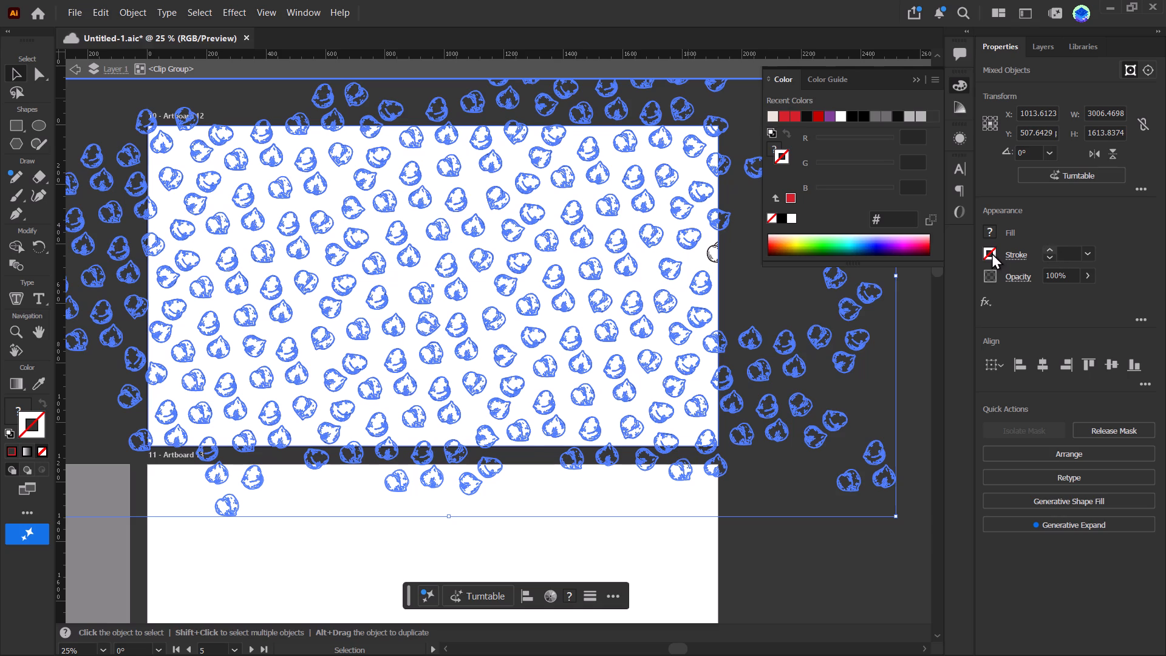
left_click(992, 253)
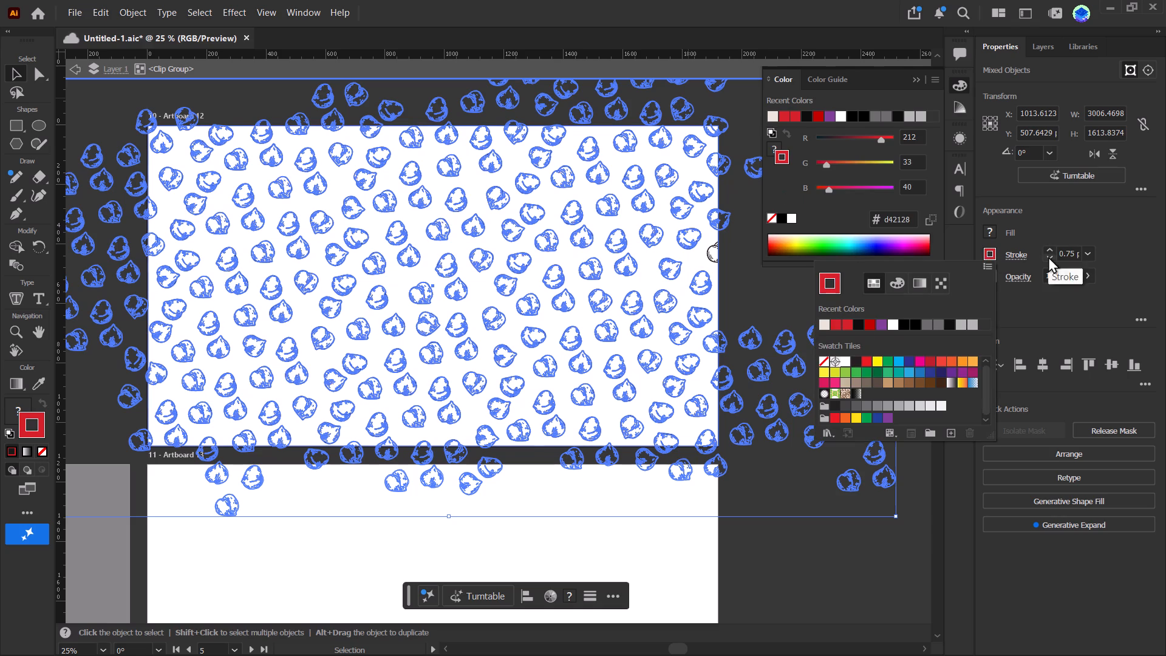
left_click(12, 70)
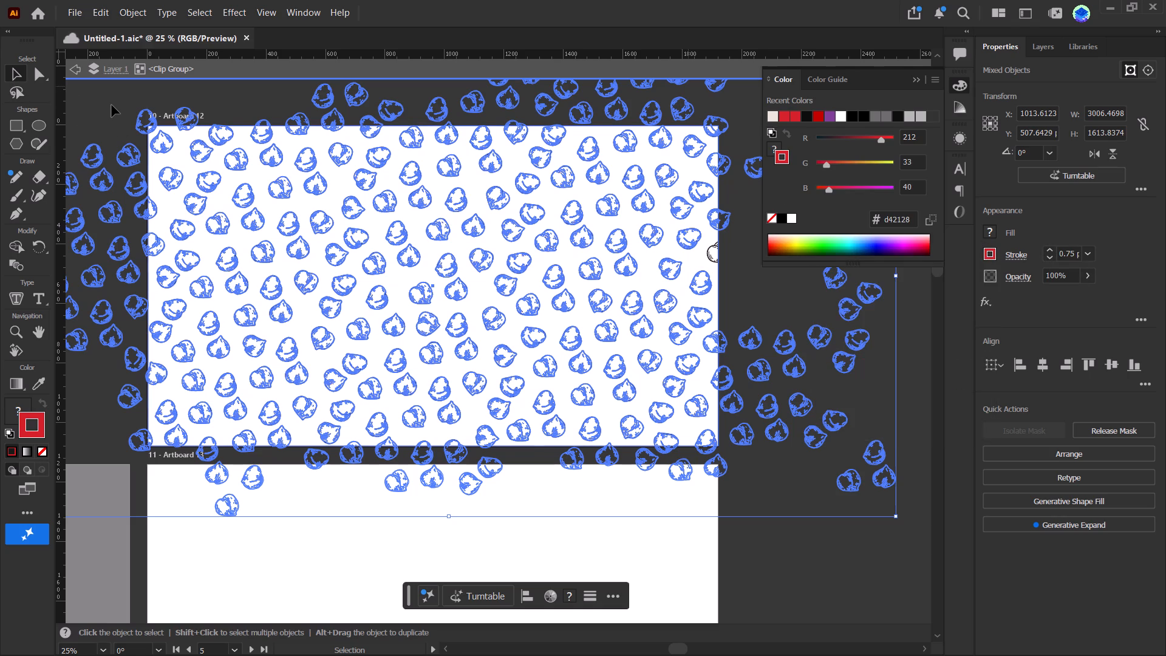
left_click(112, 105)
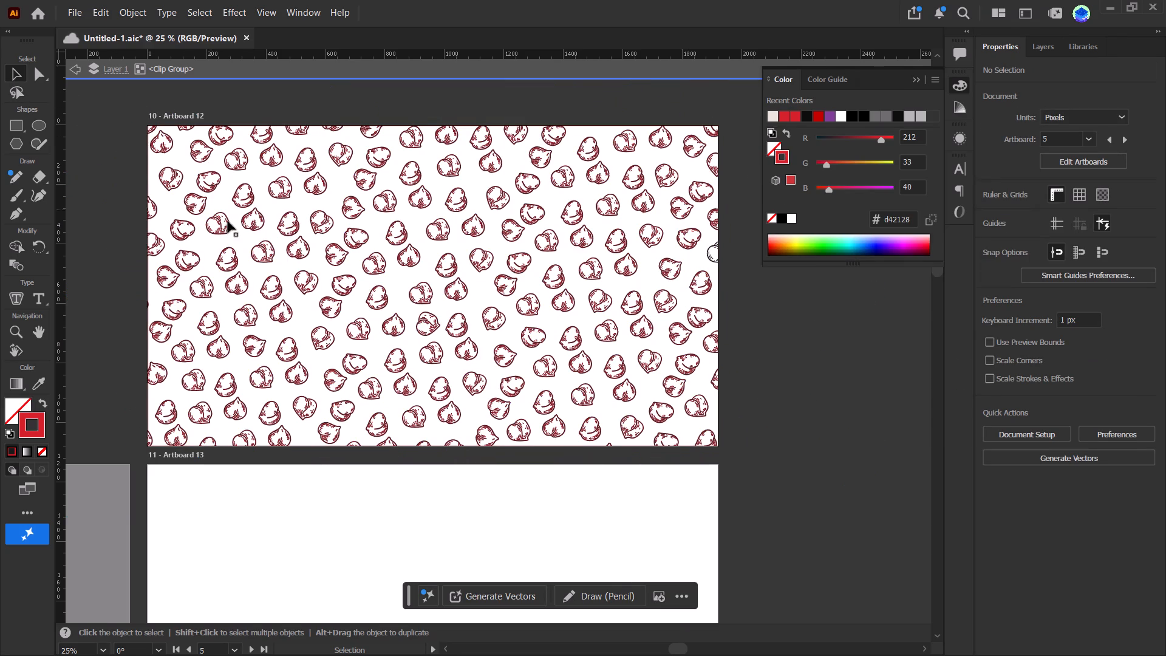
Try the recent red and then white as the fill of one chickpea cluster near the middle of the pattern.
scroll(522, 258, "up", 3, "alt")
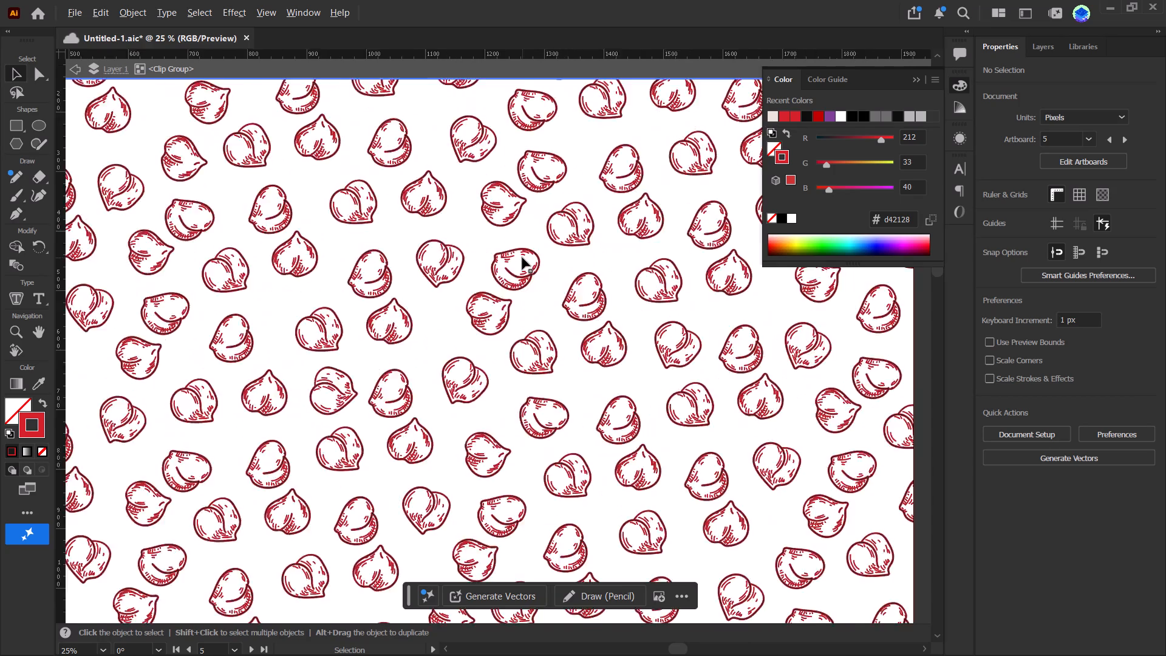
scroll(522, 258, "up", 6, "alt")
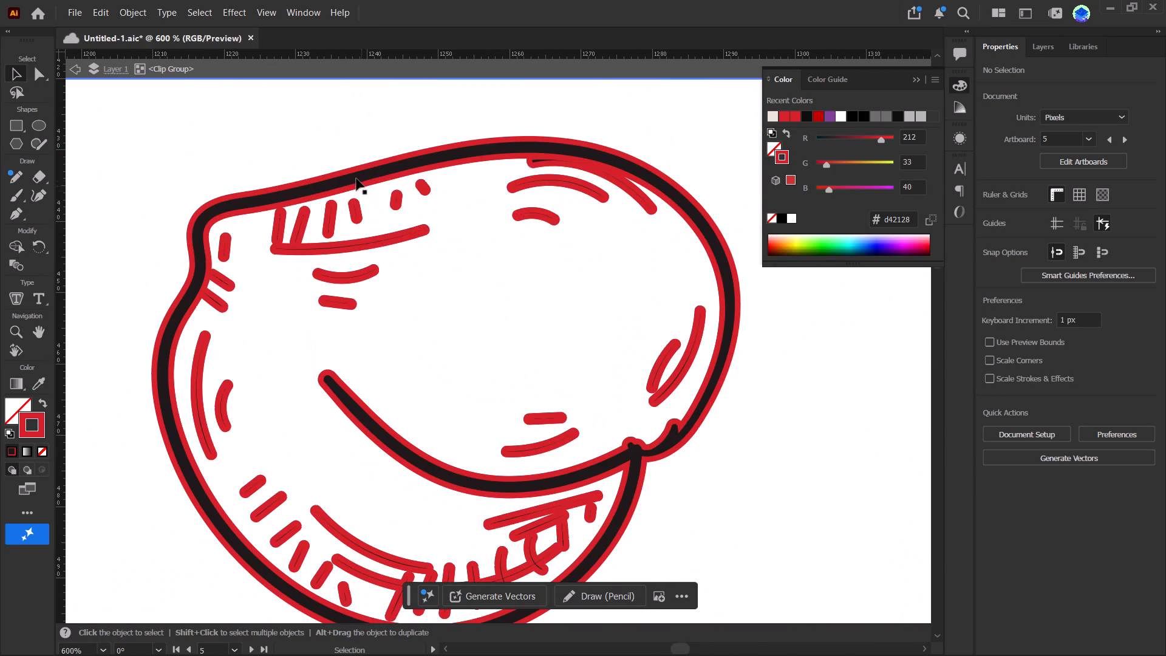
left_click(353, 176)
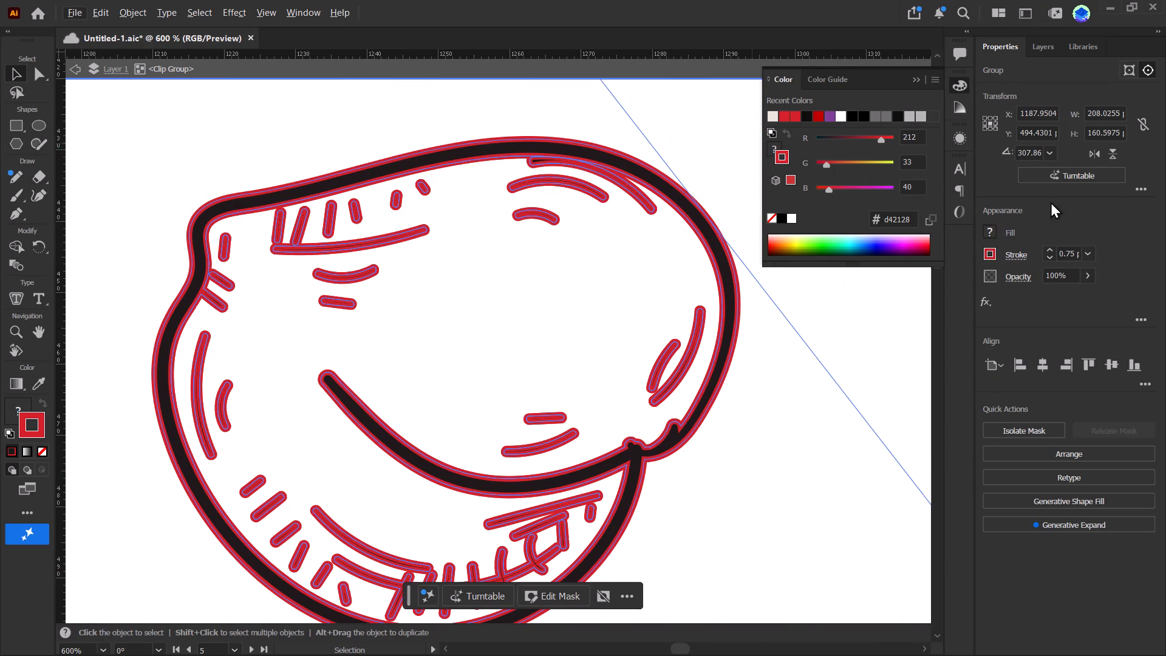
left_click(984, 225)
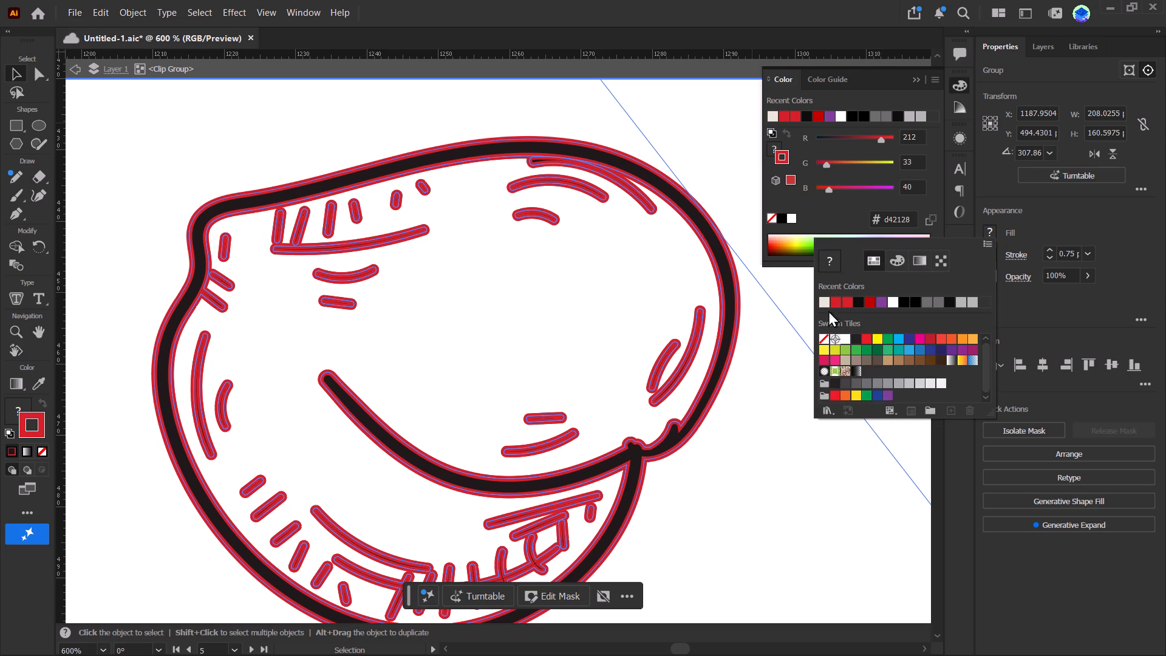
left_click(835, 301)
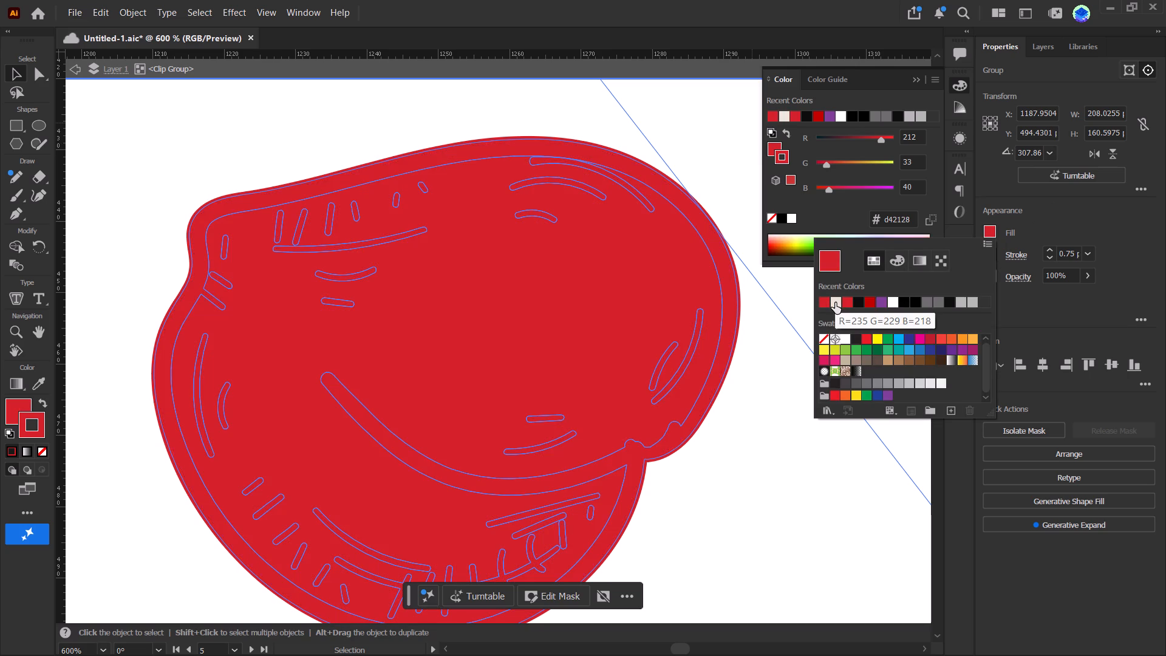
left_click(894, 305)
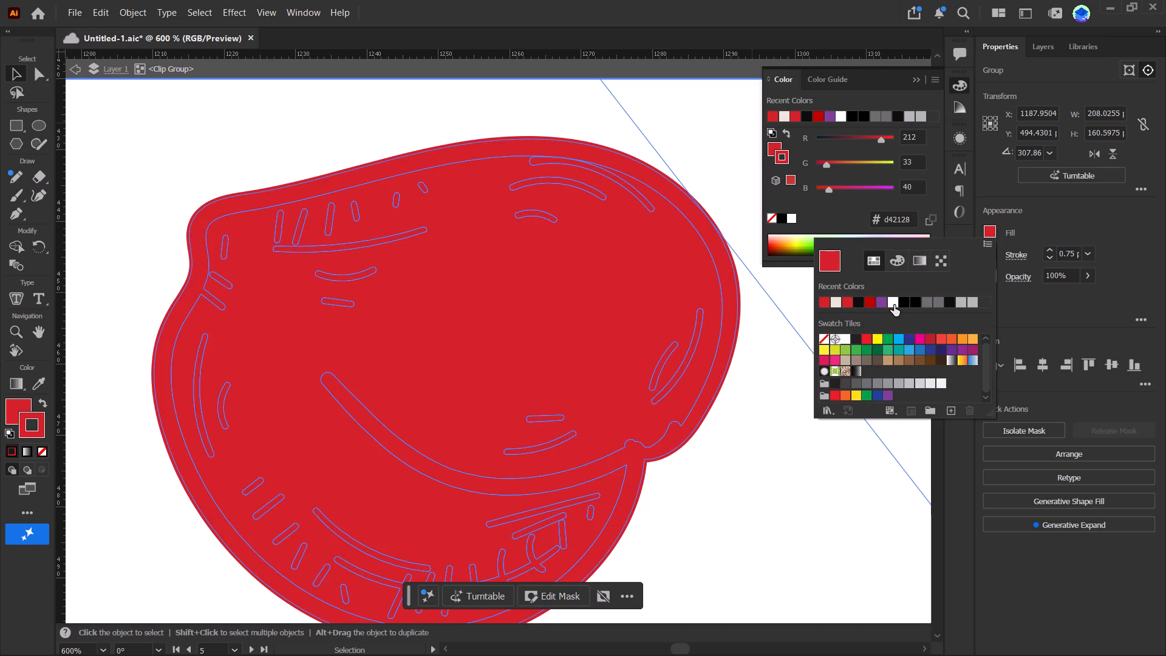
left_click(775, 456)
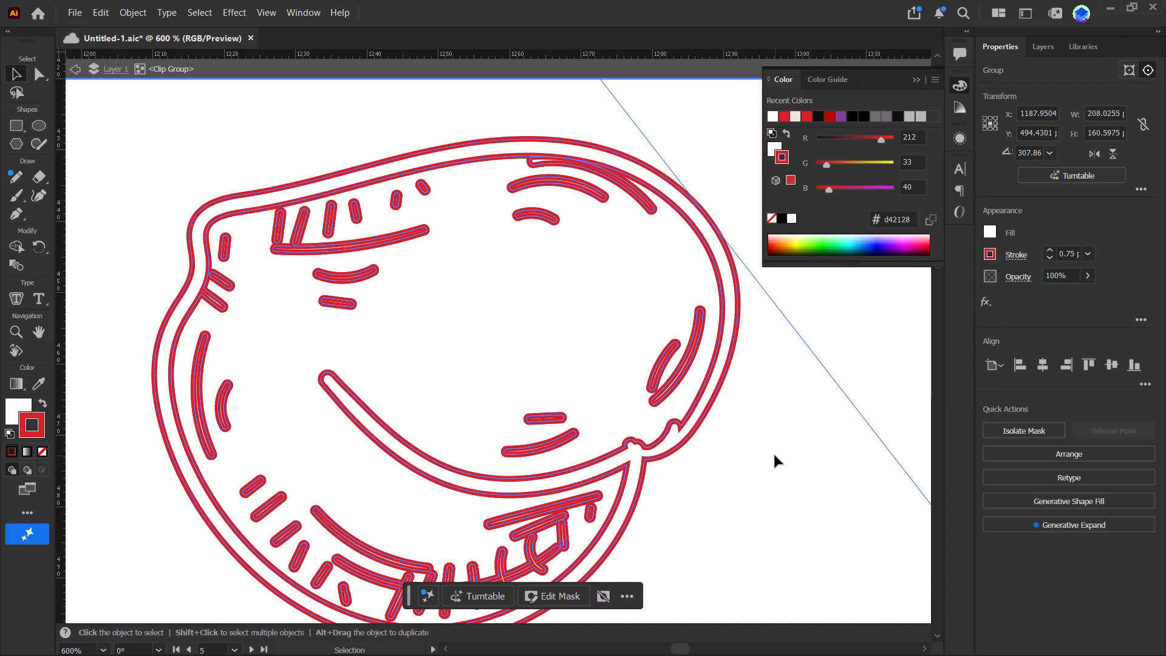
Deselect the white-filled chickpea cluster and compare it with the surrounding pattern at different zoom levels.
scroll(775, 456, "down", 5, "alt")
key("space")
key("space")
key("space")
key("space")
key("space")
key("space")
key("space")
key("space")
key("space")
key("space")
left_click_drag(549, 446, 582, 425)
scroll(582, 425, "down", 3, "alt")
left_click(538, 236)
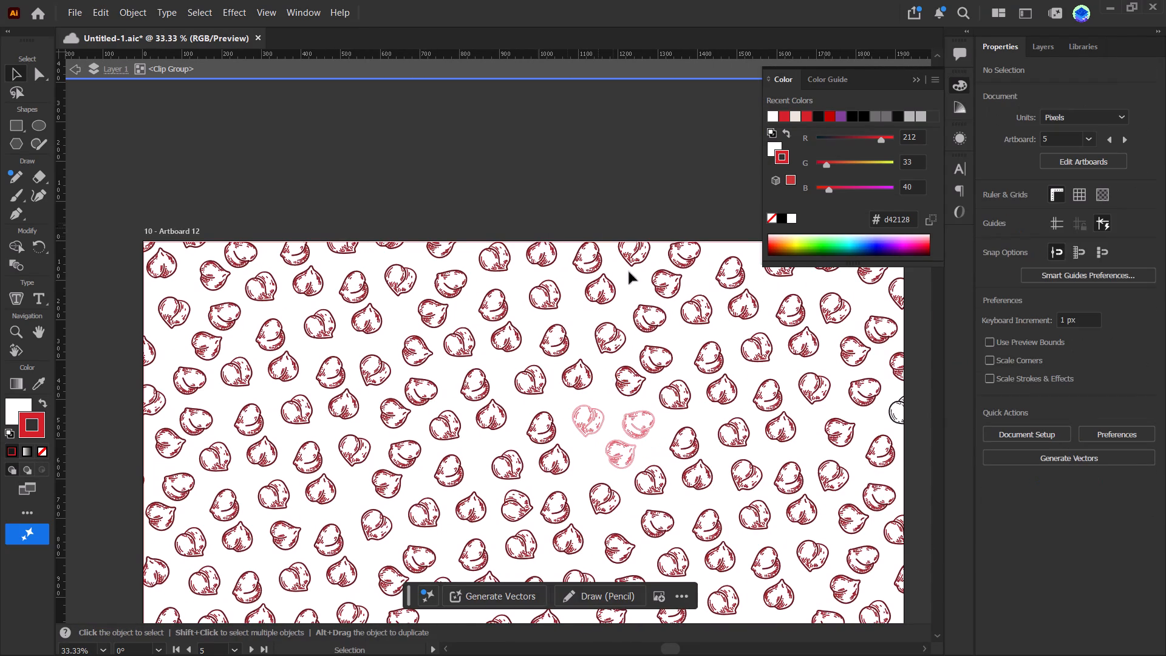
scroll(639, 435, "down", 1, "alt")
scroll(638, 459, "up", 4, "alt")
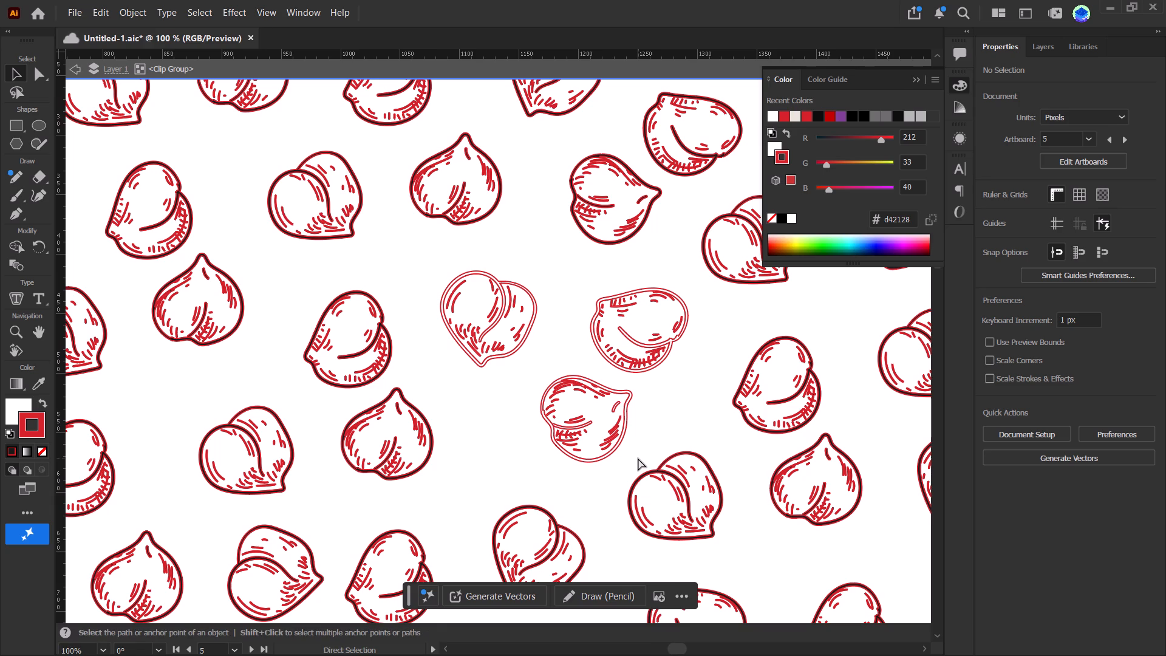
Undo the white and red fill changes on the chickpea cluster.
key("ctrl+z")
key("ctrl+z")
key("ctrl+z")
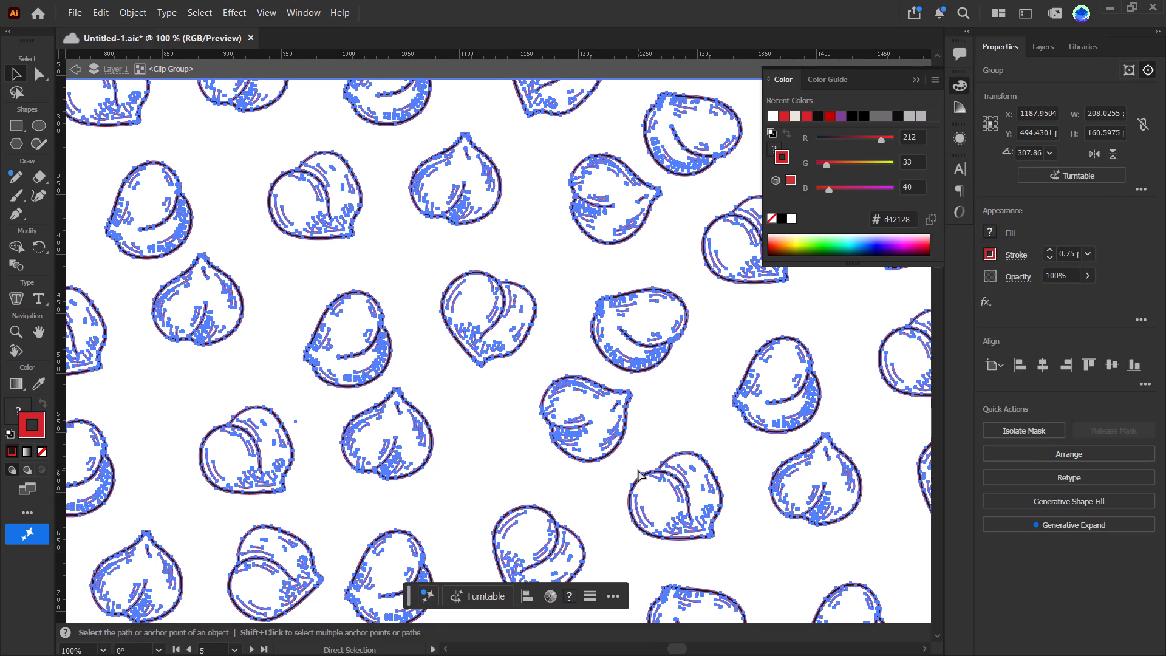
Deselect the chickpea cluster and examine the recoloured pattern across the whole of Artboard 12.
left_click(562, 490)
scroll(562, 490, "down", 3, "alt")
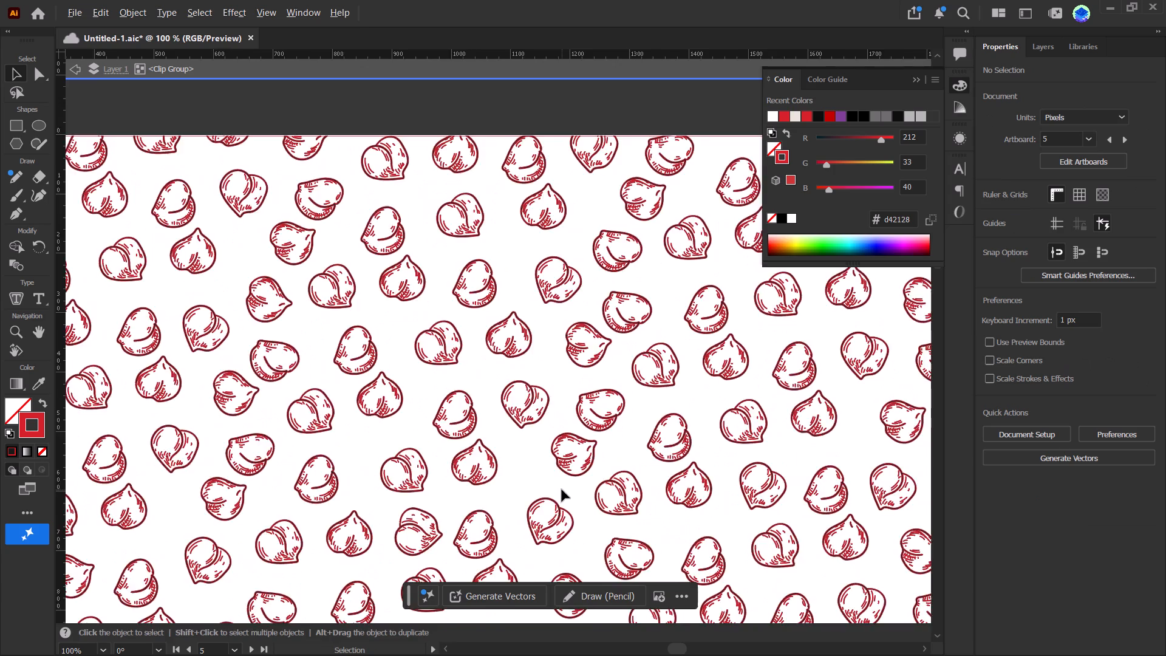
scroll(562, 490, "down", 2, "alt")
key("space")
key("space")
key("space")
key("space")
key("space")
key("space")
key("space")
key("space")
left_click_drag(561, 491, 468, 366)
scroll(418, 374, "up", 2, "alt")
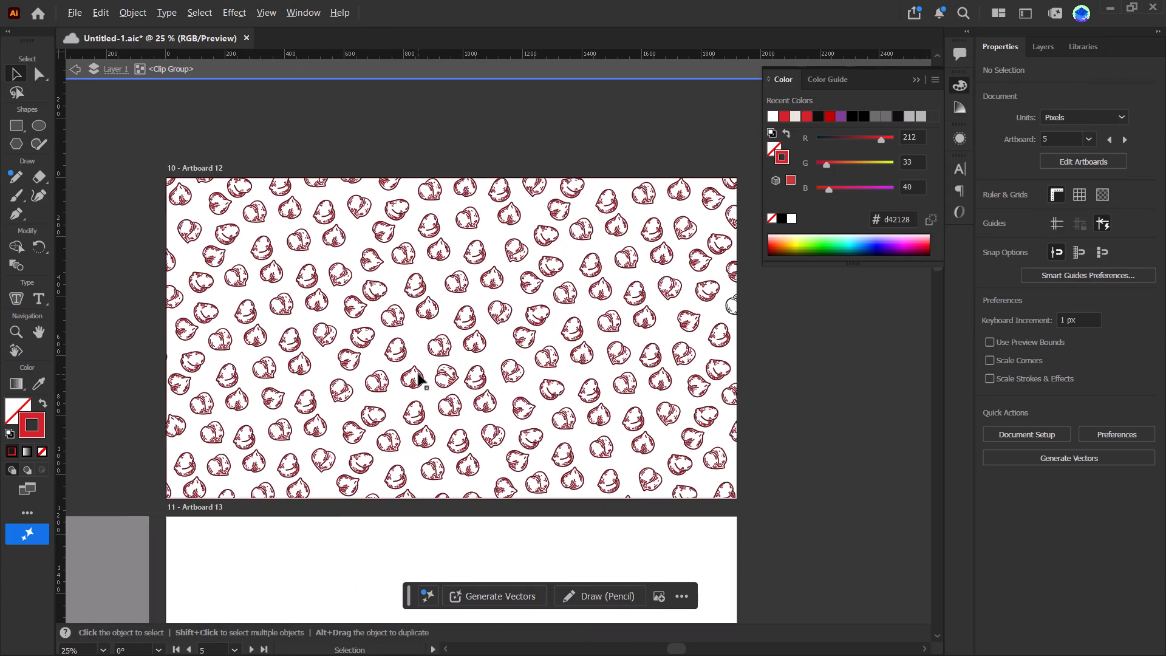
scroll(418, 374, "up", 1, "alt")
key("space")
key("space")
key("space")
key("space")
key("space")
key("space")
key("space")
key("space")
key("space")
key("space")
key("space")
key("space")
key("space")
key("space")
key("space")
key("space")
key("space")
key("space")
key("space")
key("space")
left_click_drag(421, 395, 450, 386)
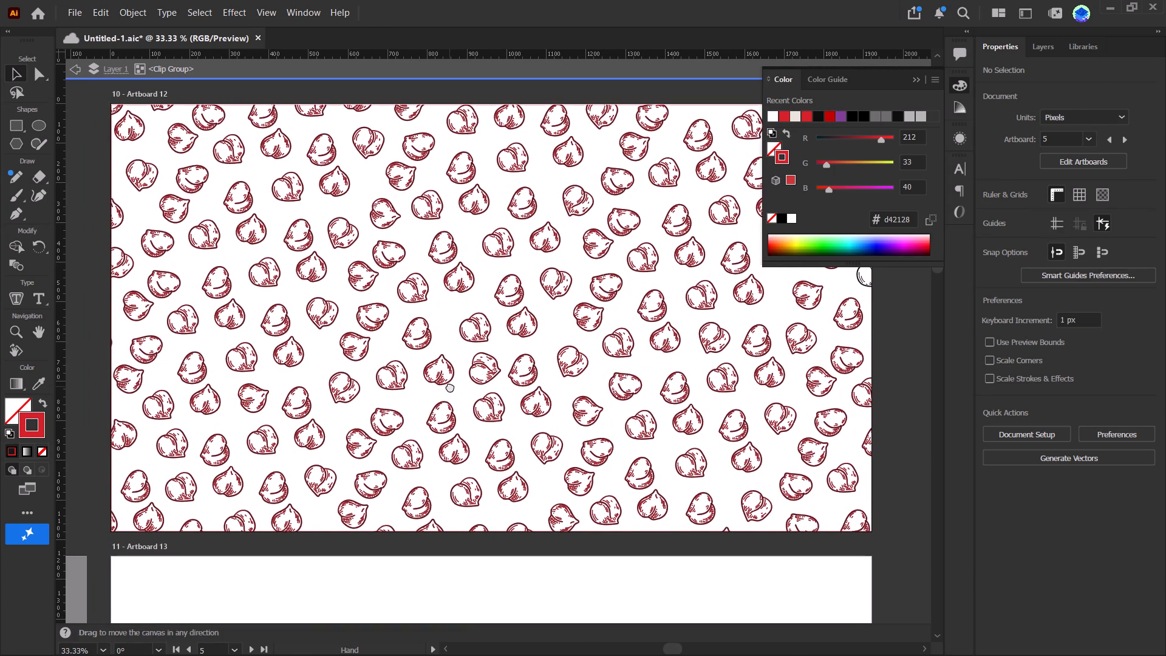
left_click_drag(450, 386, 435, 389)
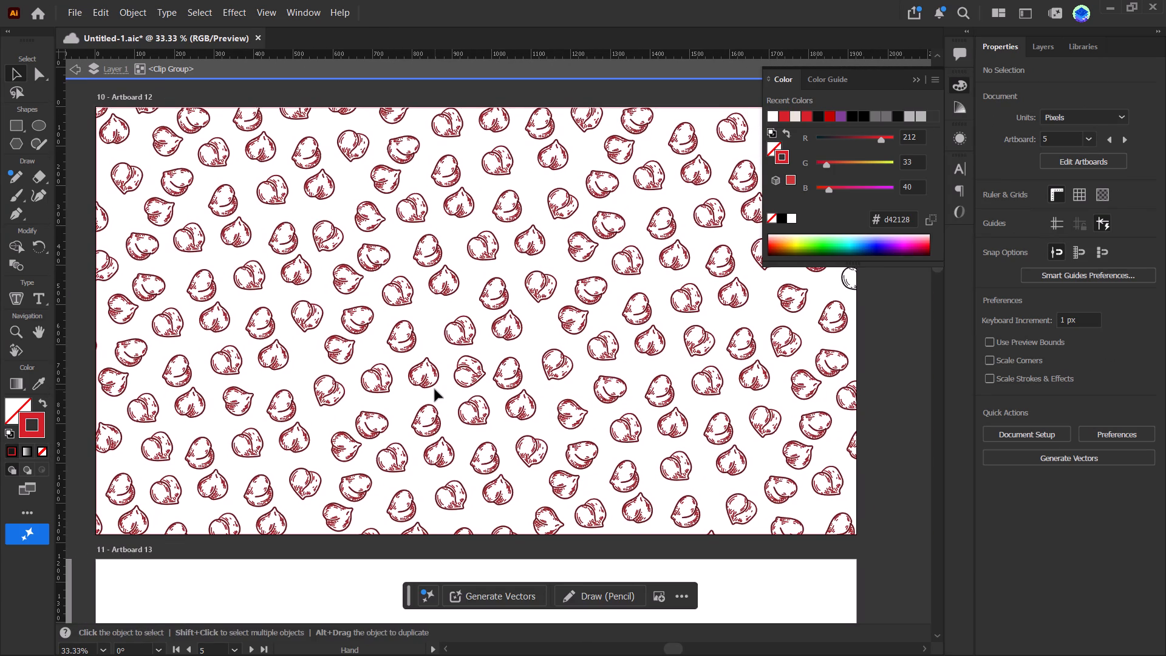
scroll(435, 389, "down", 1, "alt")
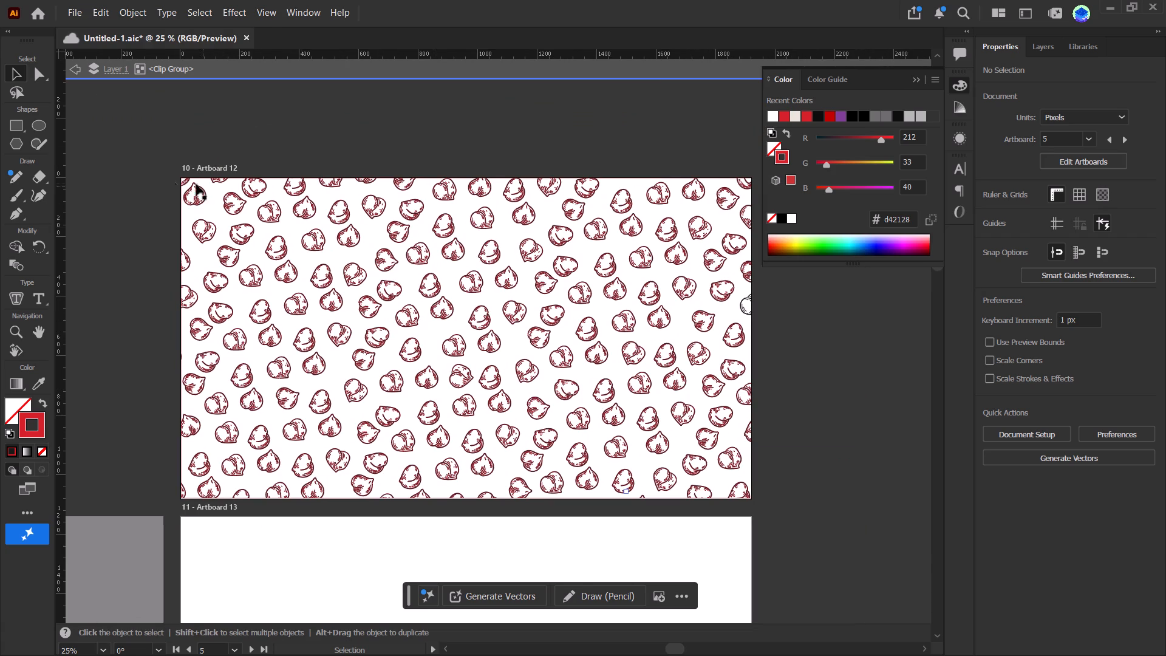
Select the entire chickpea pattern on Artboard 12 and apply the #d42128 red stroke to all of it.
left_click_drag(165, 174, 767, 505)
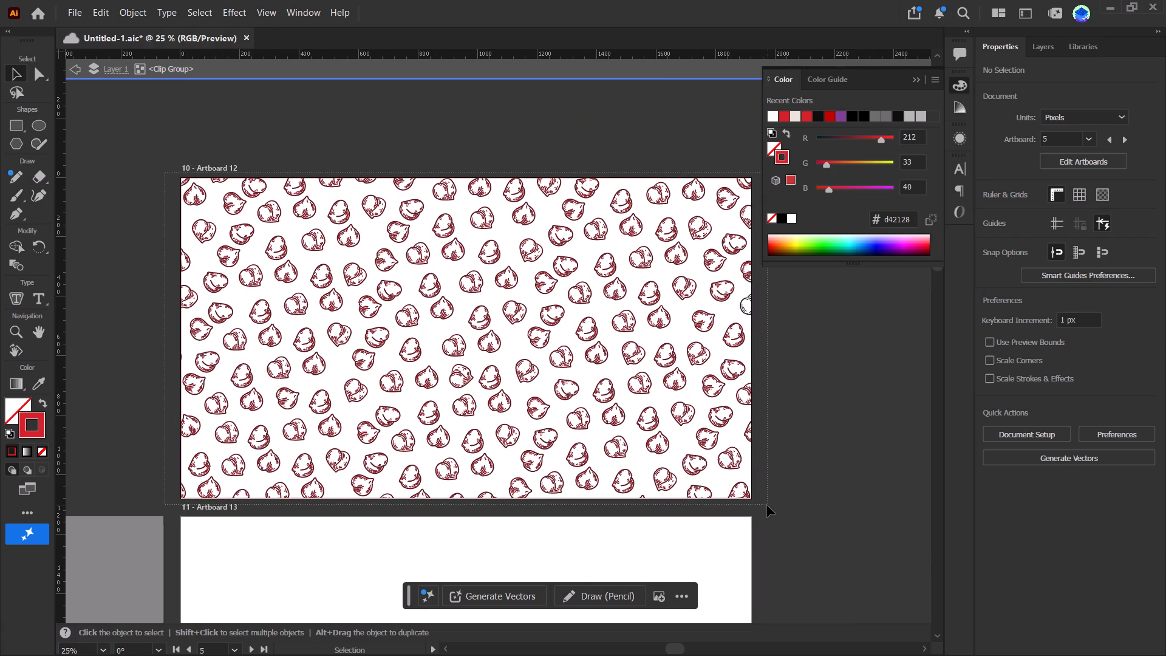
left_click_drag(767, 505, 762, 515)
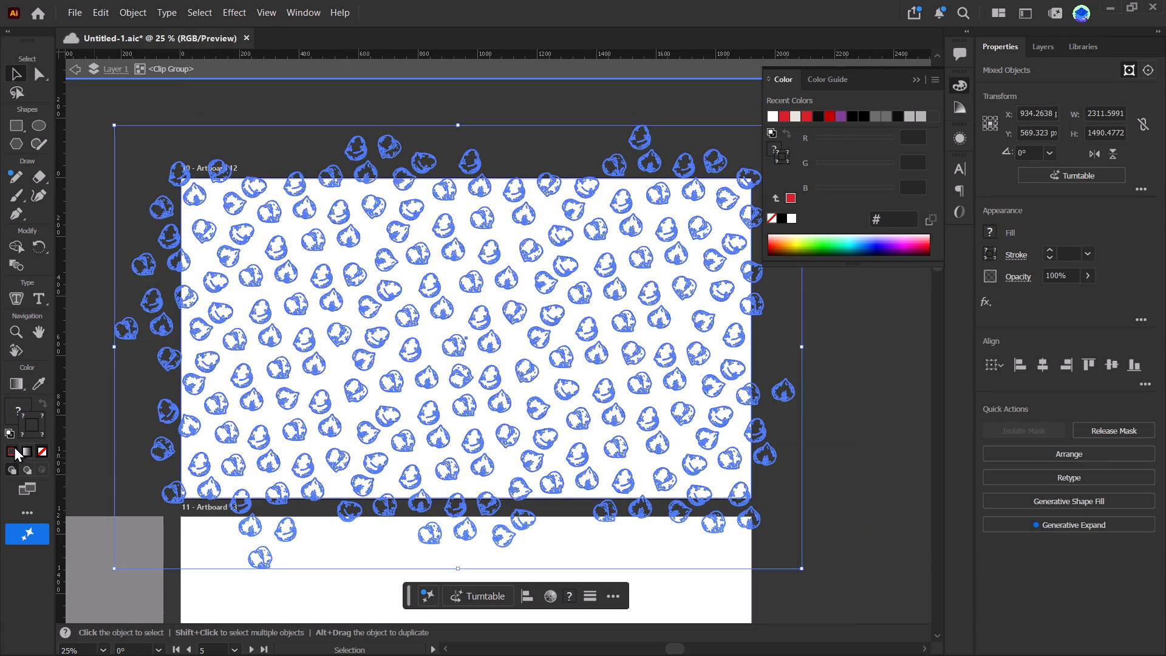
left_click(12, 446)
double_click(11, 447)
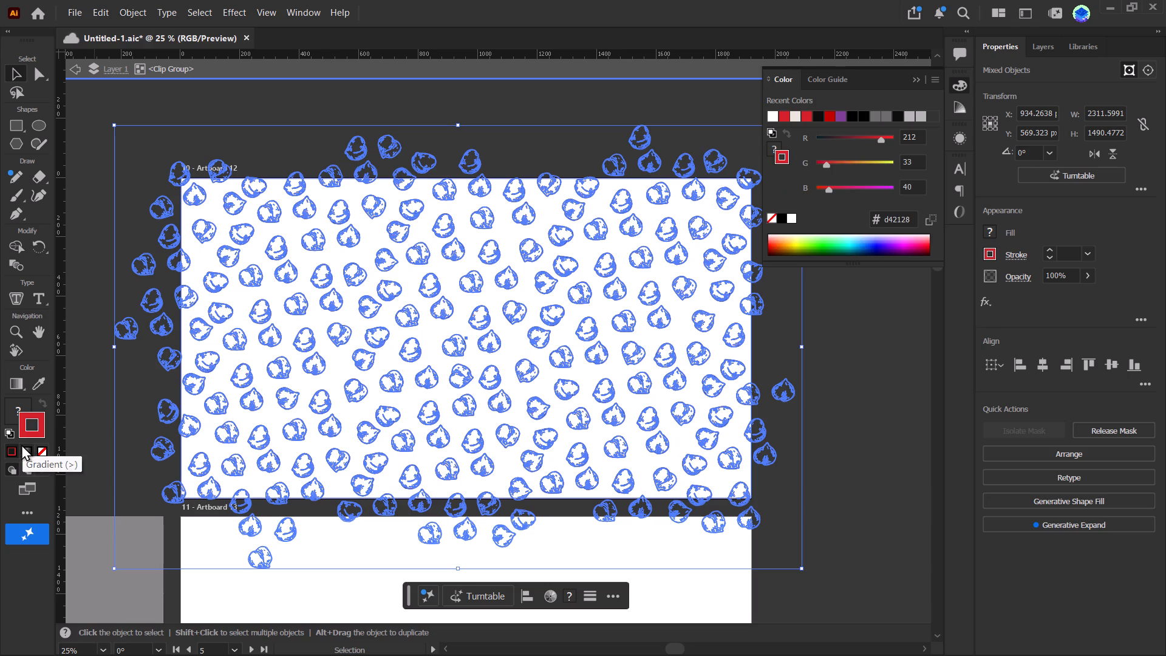
left_click(41, 420)
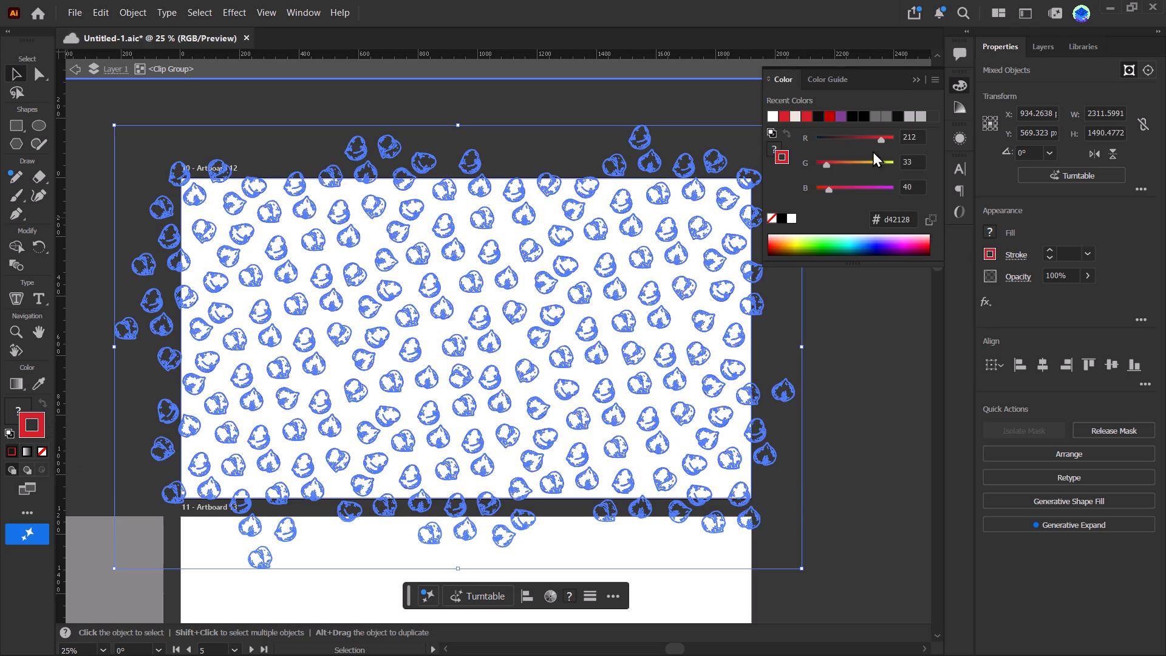
Inspect the selected chickpeas' line work up close and open their detailed appearance settings.
scroll(581, 329, "up", 4, "alt")
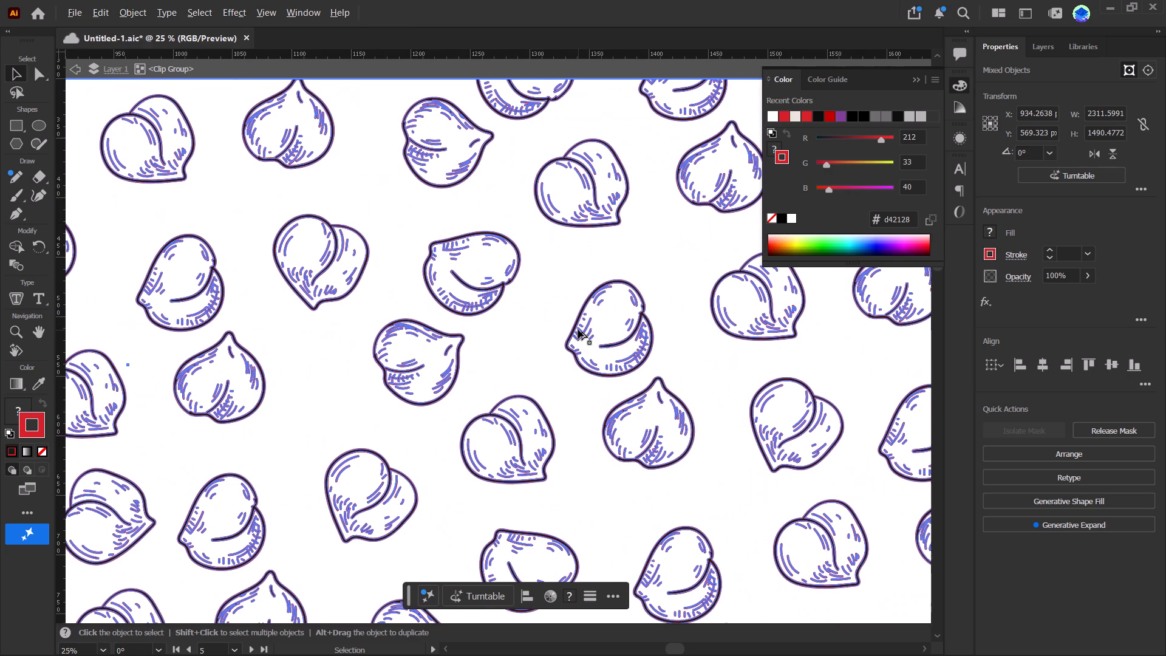
scroll(519, 292, "up", 4, "alt")
scroll(441, 299, "up", 2, "alt")
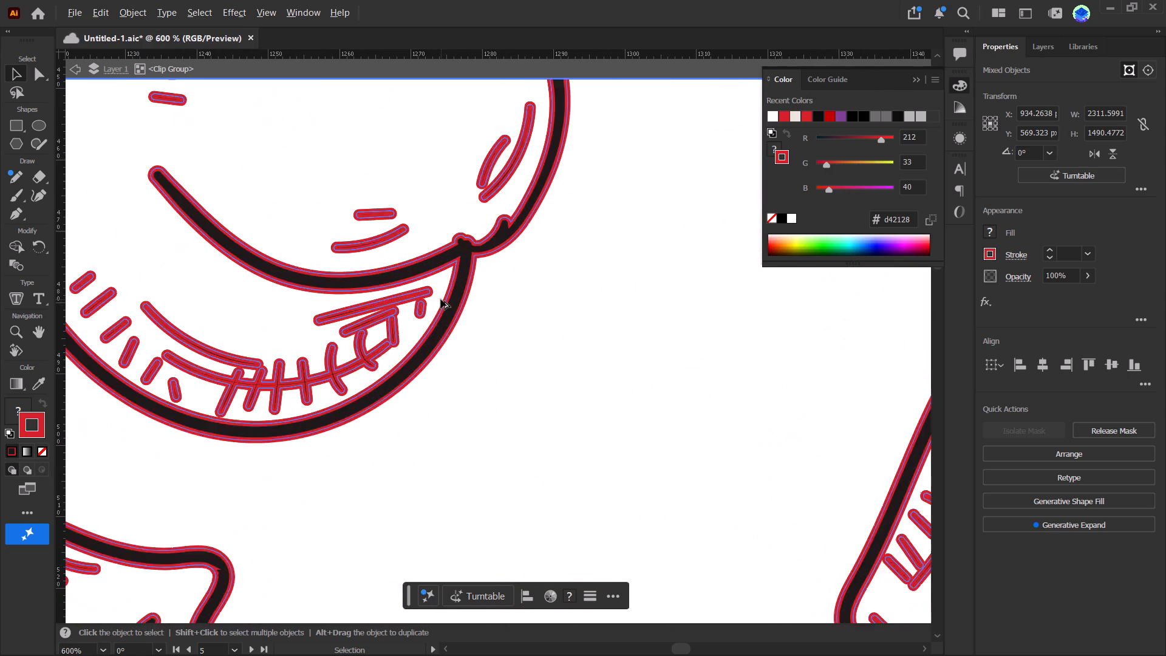
scroll(441, 299, "down", 4, "alt")
left_click(615, 602)
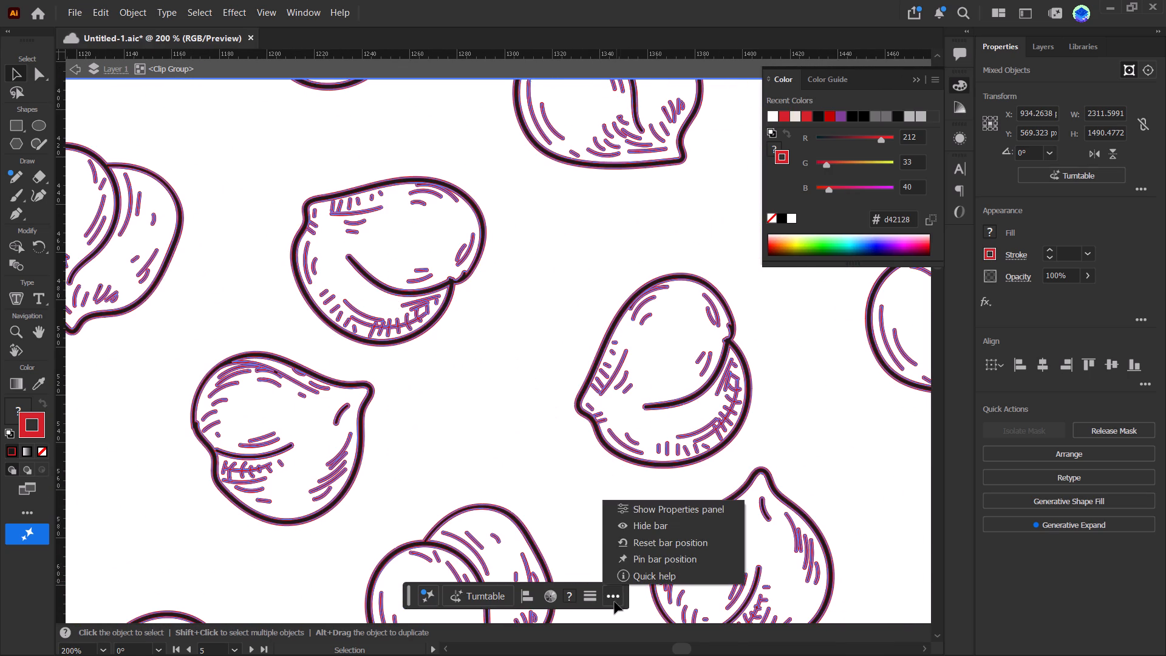
double_click(615, 602)
left_click(649, 504)
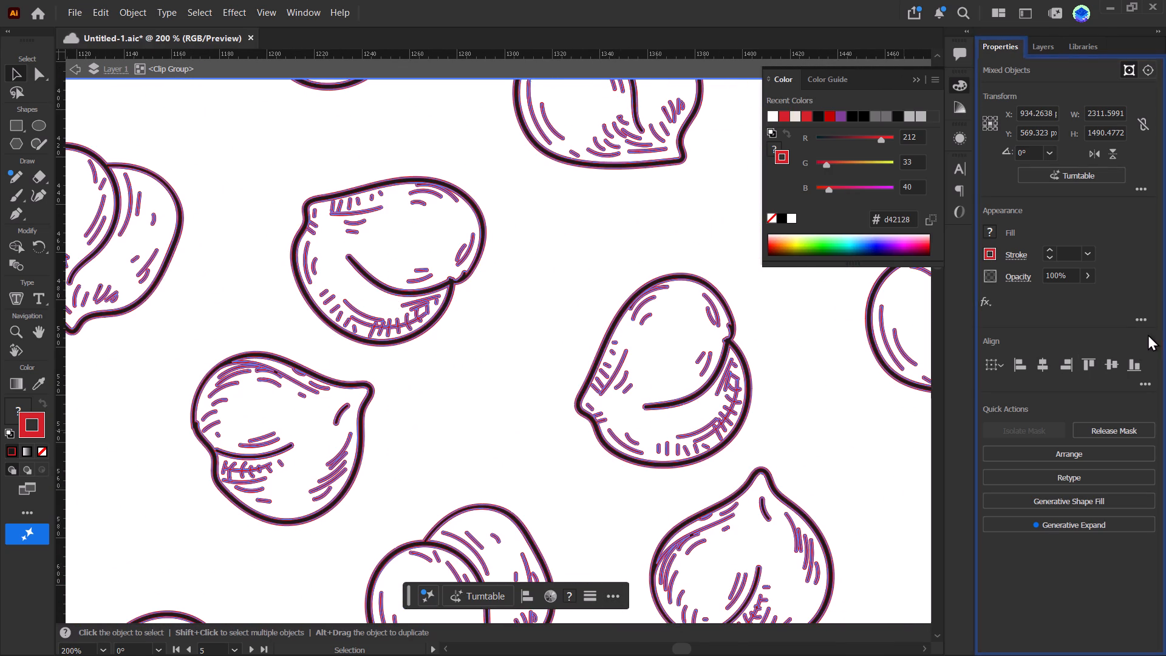
left_click(1145, 316)
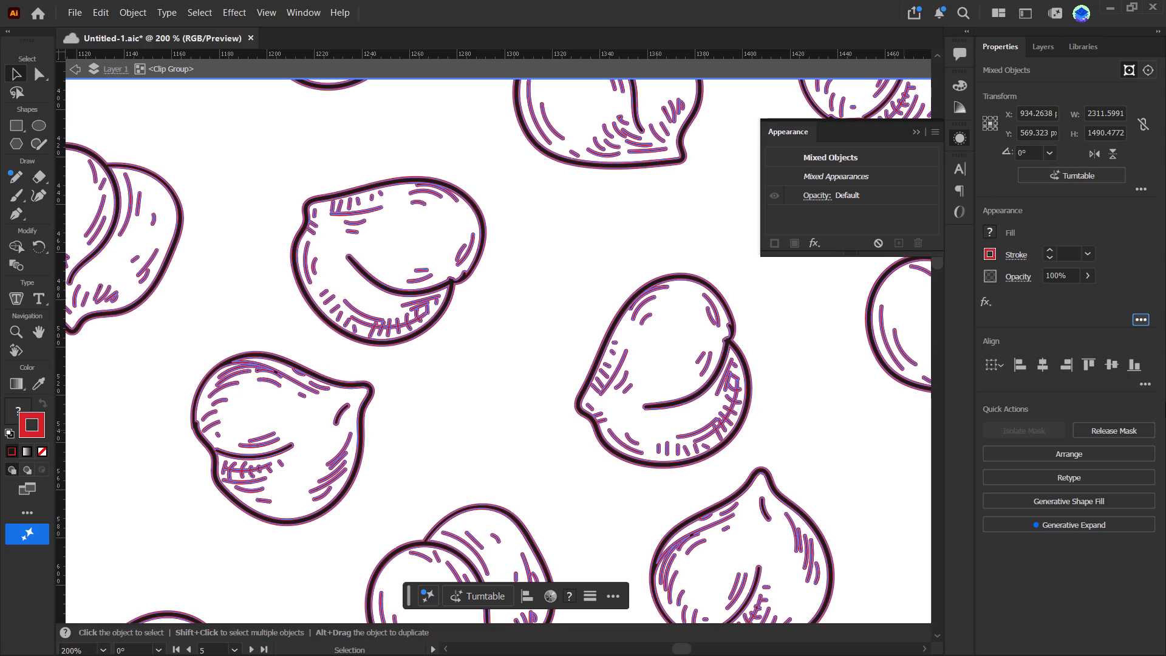
Examine the outlines and strokes of neighbouring chickpeas, then deselect the pattern with one chickpea enlarged.
key("space")
key("space")
key("space")
key("space")
key("space")
key("space")
key("space")
key("space")
key("space")
key("space")
key("space")
key("space")
key("space")
key("space")
key("space")
key("space")
key("space")
key("space")
key("space")
key("space")
left_click_drag(780, 368, 539, 381)
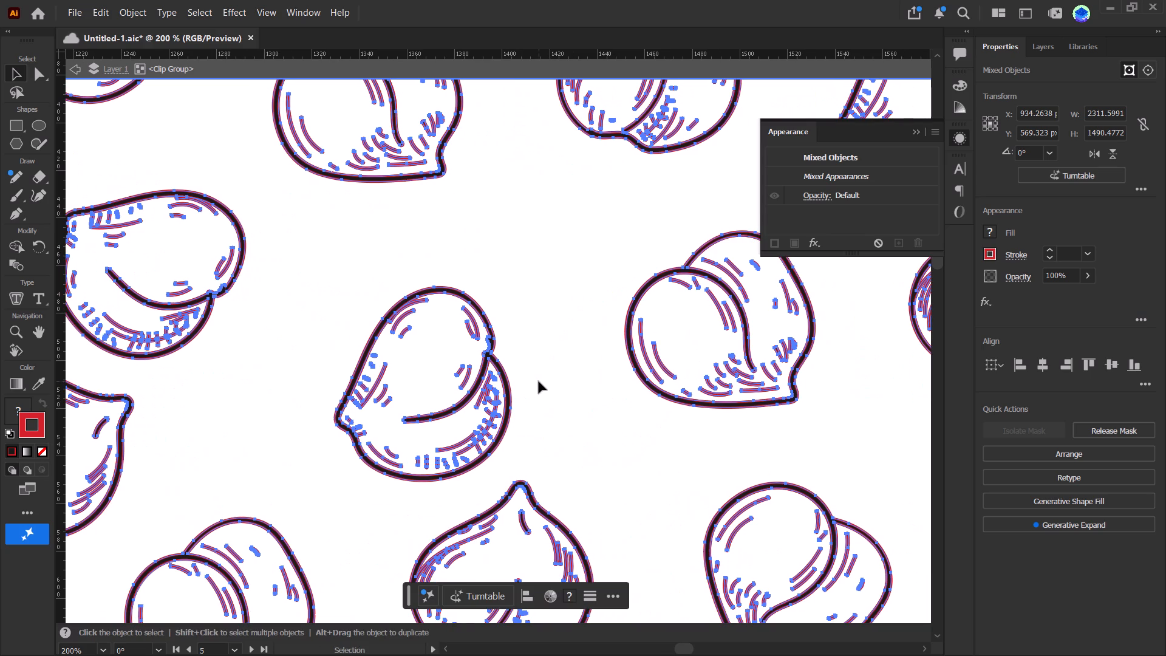
scroll(539, 381, "down", 1, "alt")
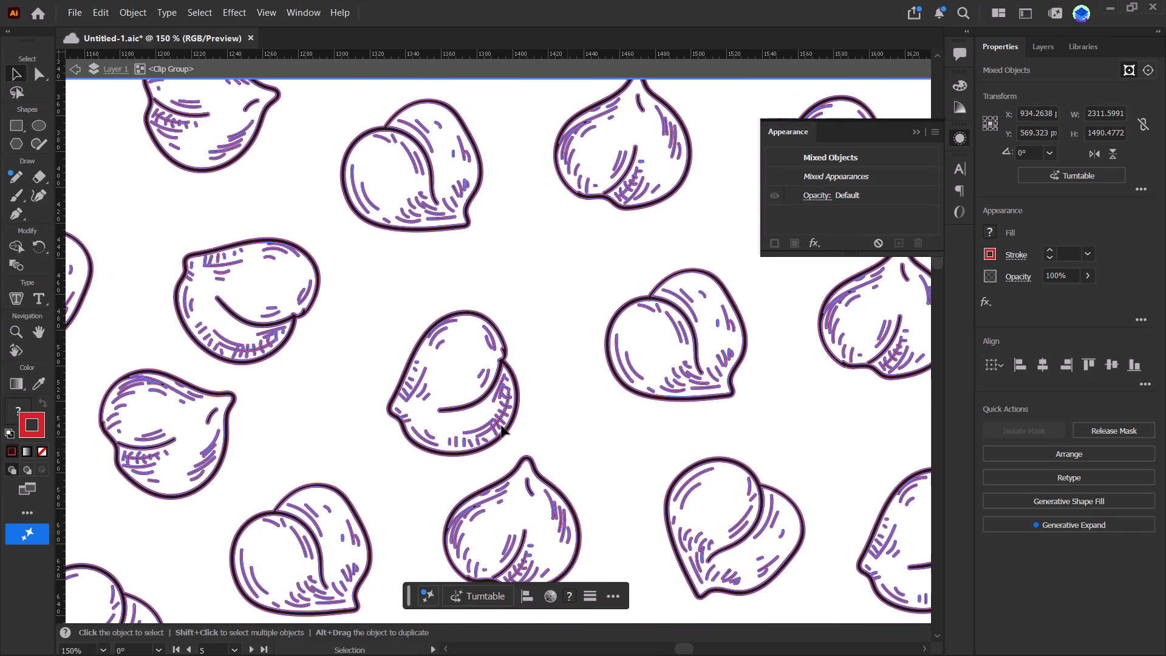
scroll(491, 405, "up", 2, "alt")
left_click(603, 424)
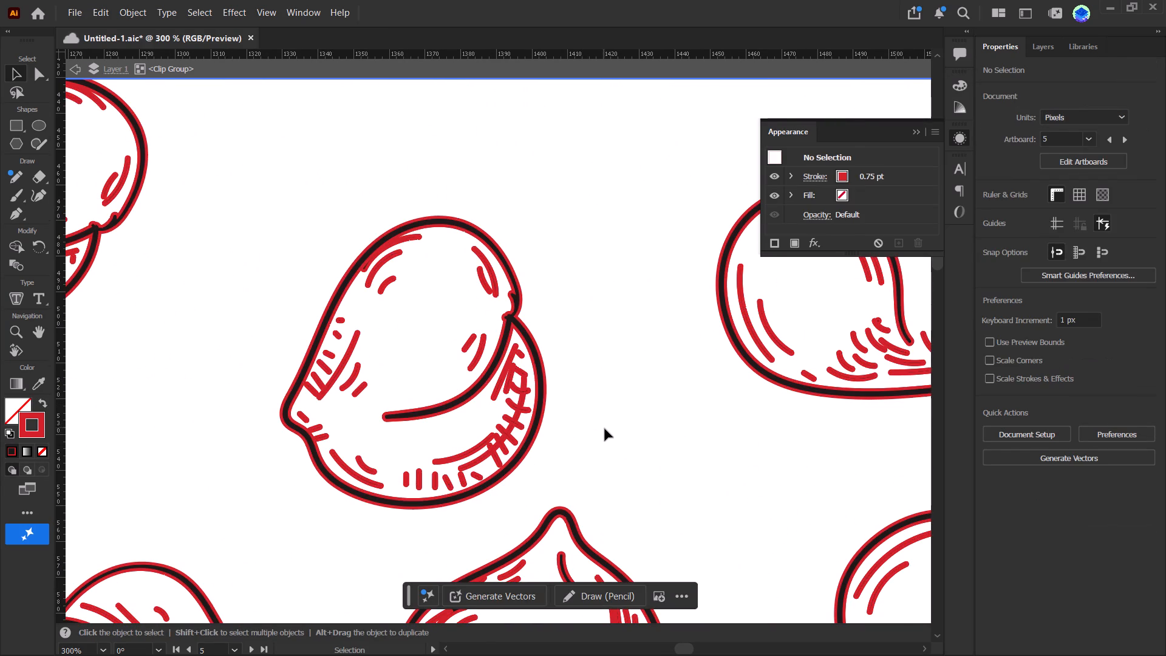
Capture a screenshot region covering the enlarged chickpea and the Appearance settings.
key("shift+super+s")
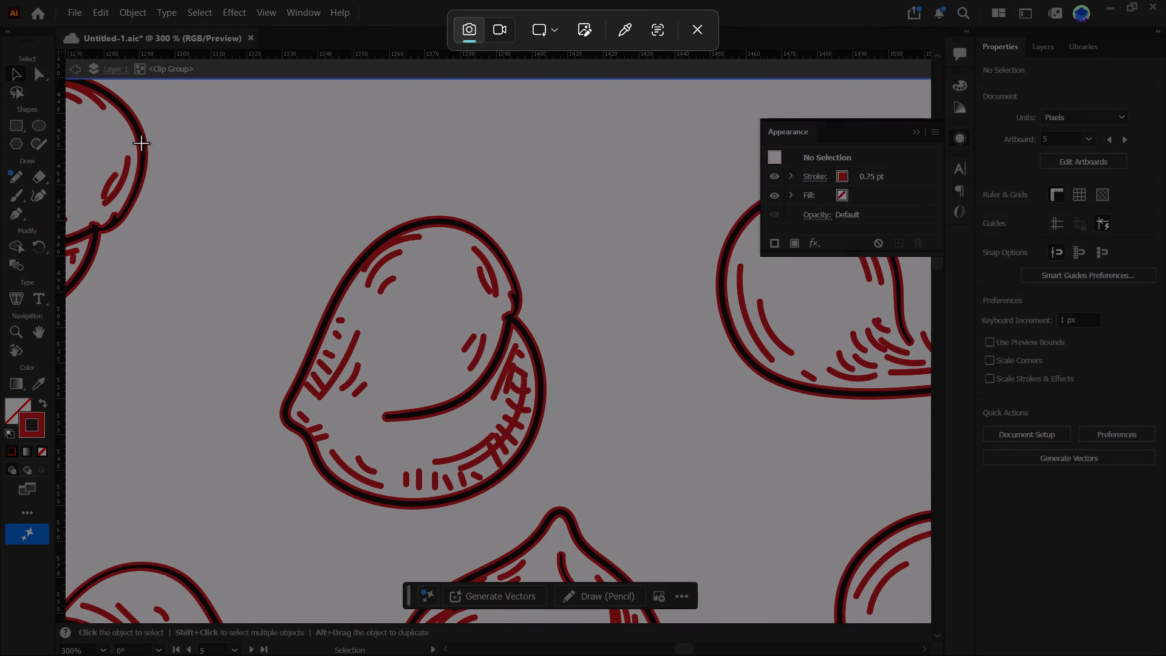
left_click_drag(87, 87, 1088, 548)
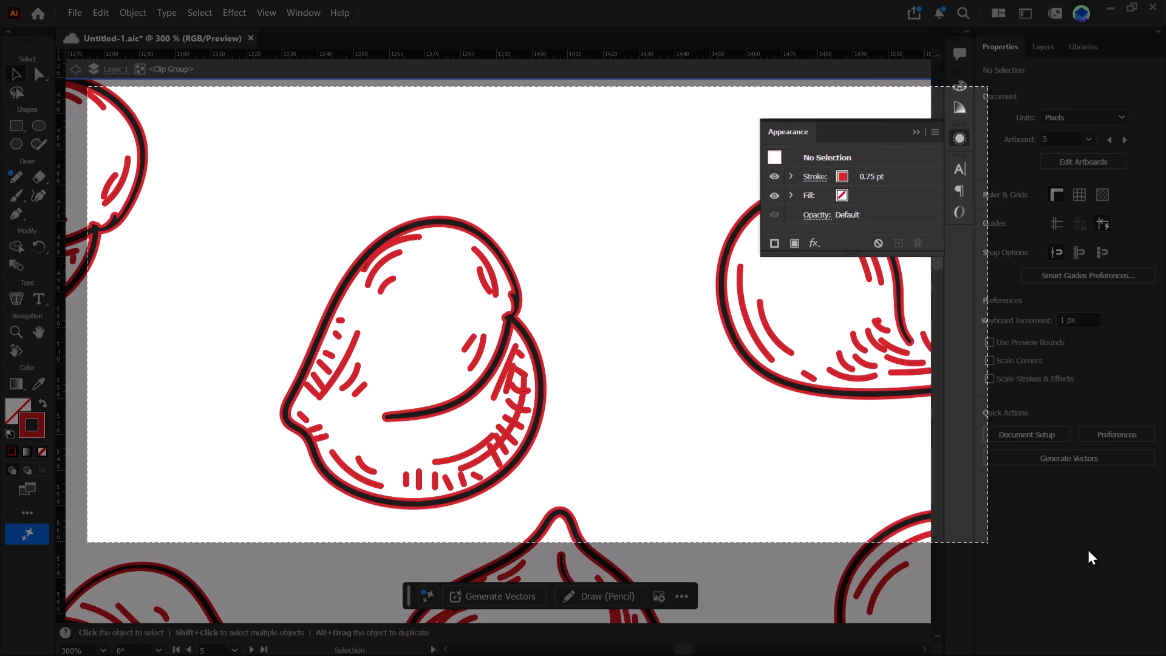
left_click_drag(1088, 548, 1117, 595)
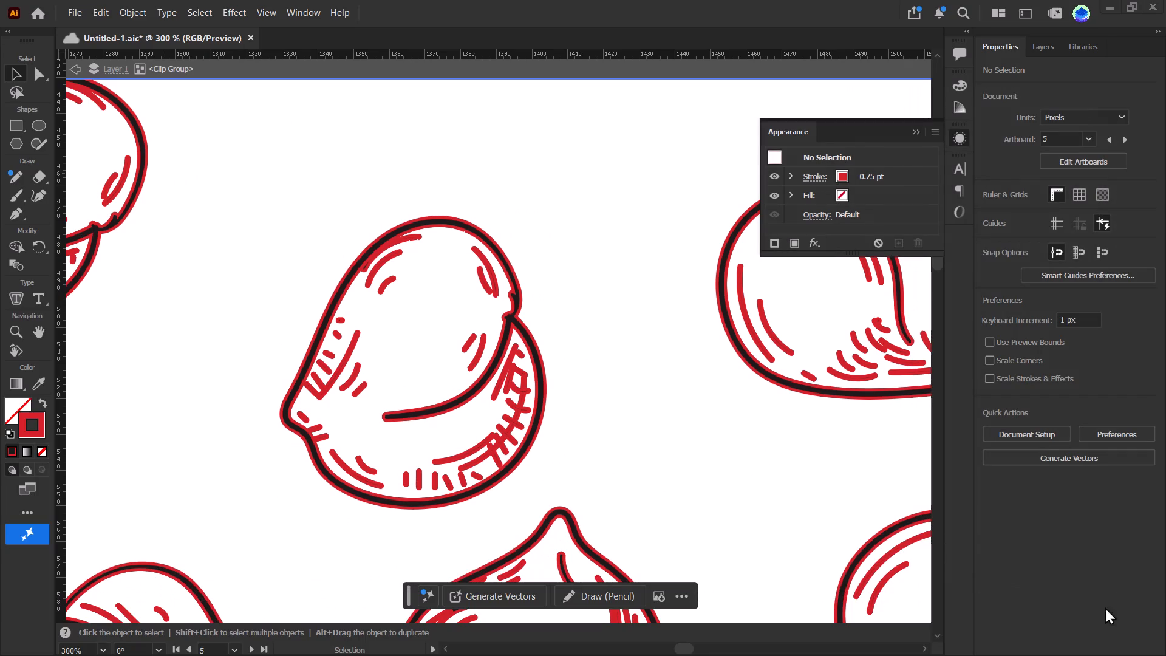
Switch to Chrome, then search Windows for "k" and open the top match.
key("alt+Tab")
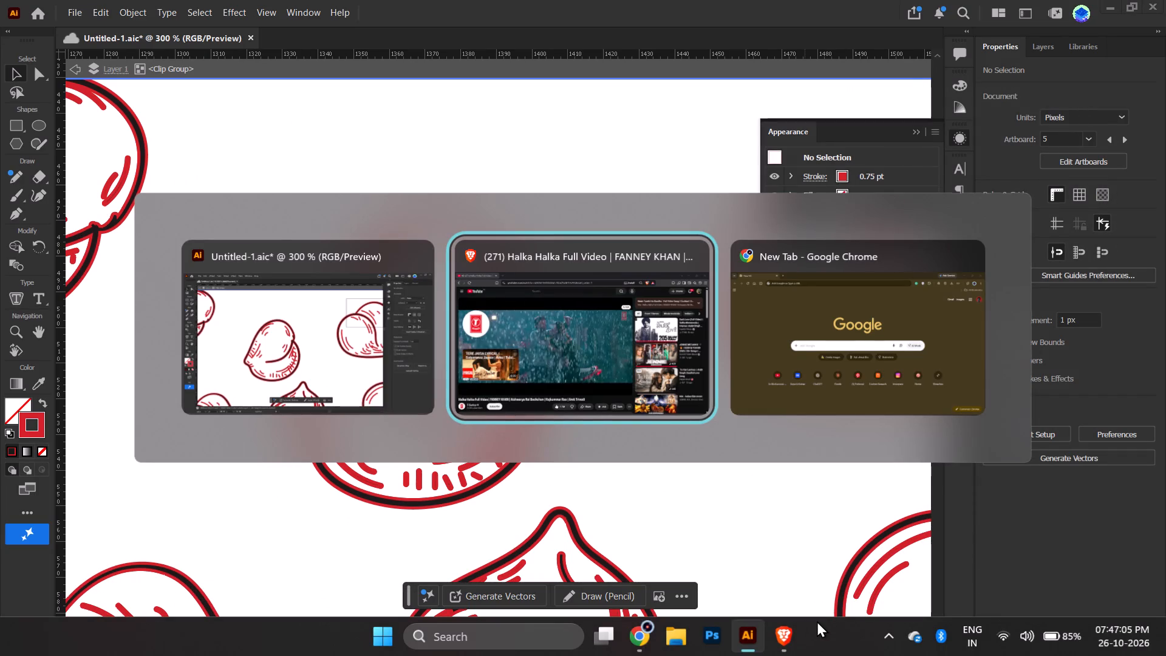
key("alt+Tab")
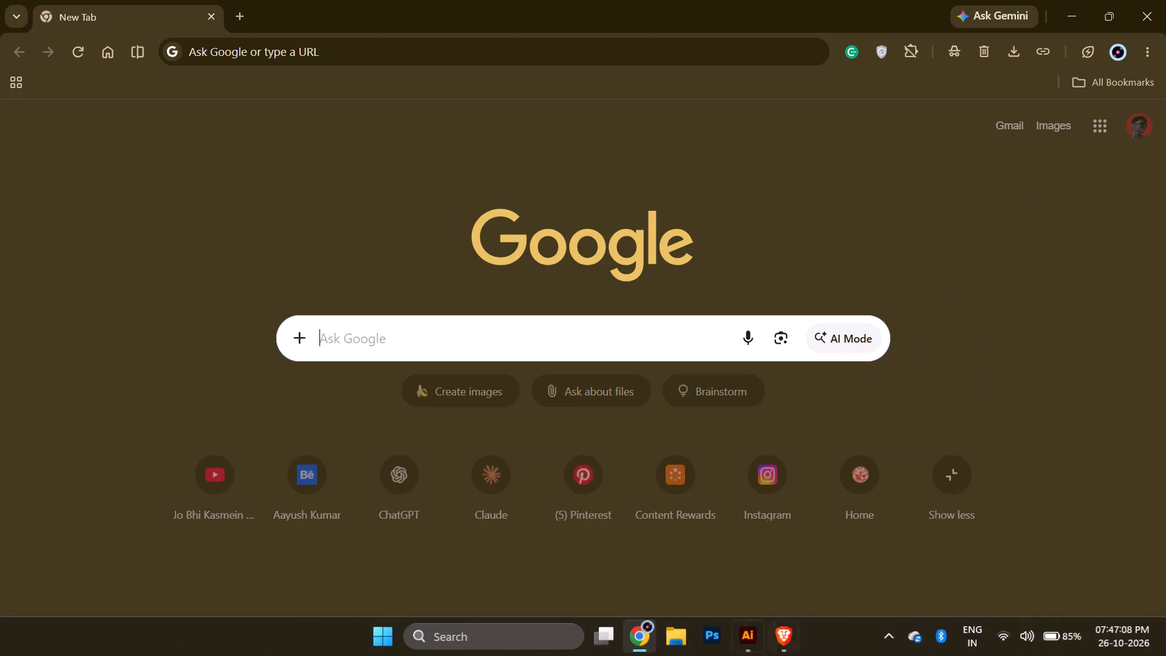
left_click(468, 639)
key("k")
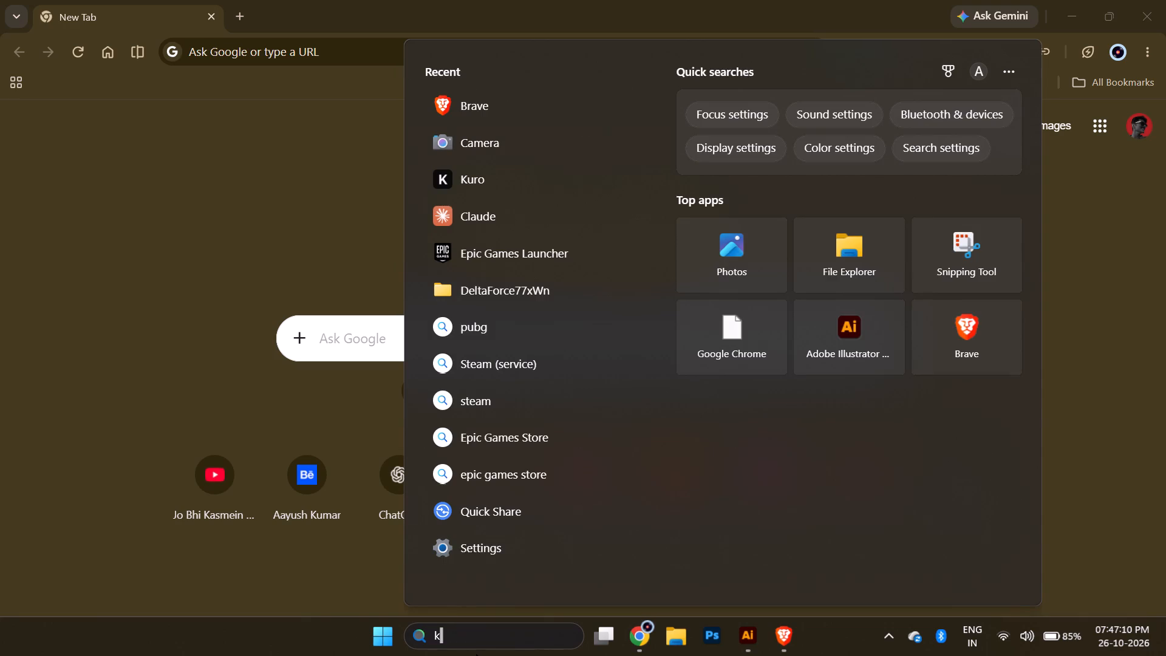
key("Return")
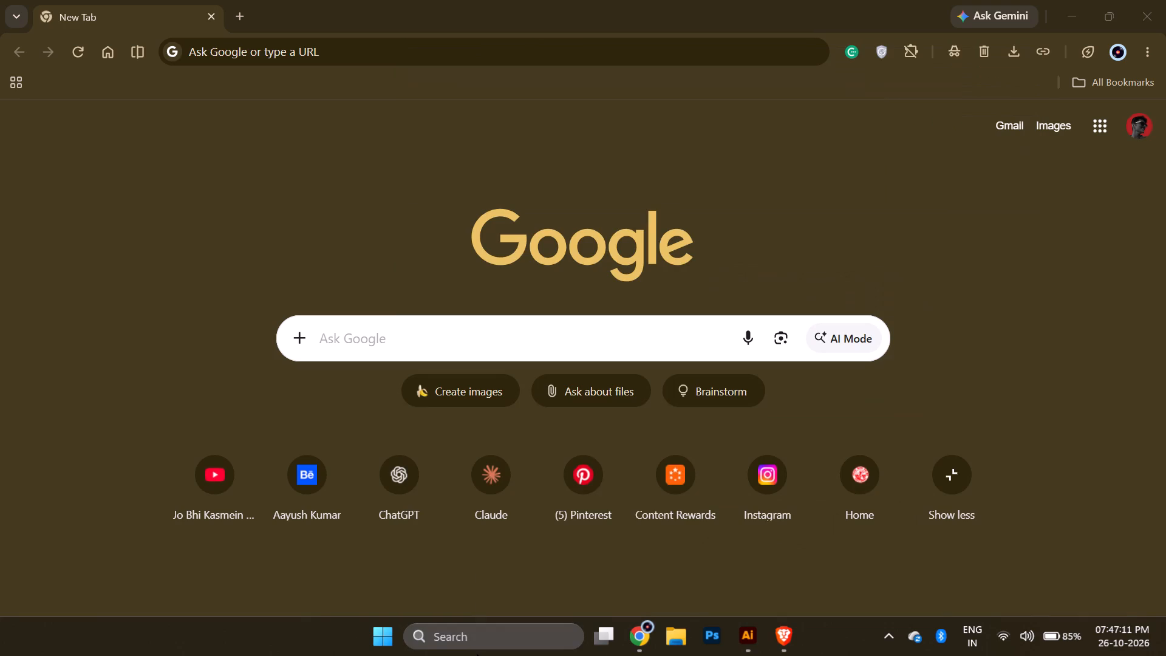
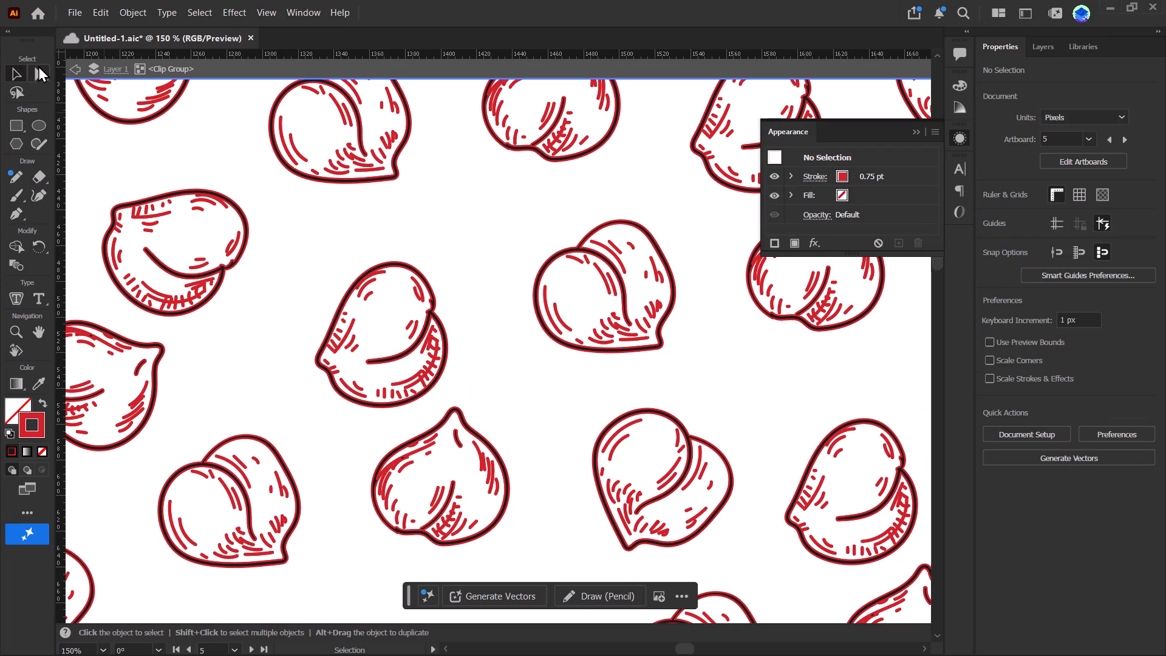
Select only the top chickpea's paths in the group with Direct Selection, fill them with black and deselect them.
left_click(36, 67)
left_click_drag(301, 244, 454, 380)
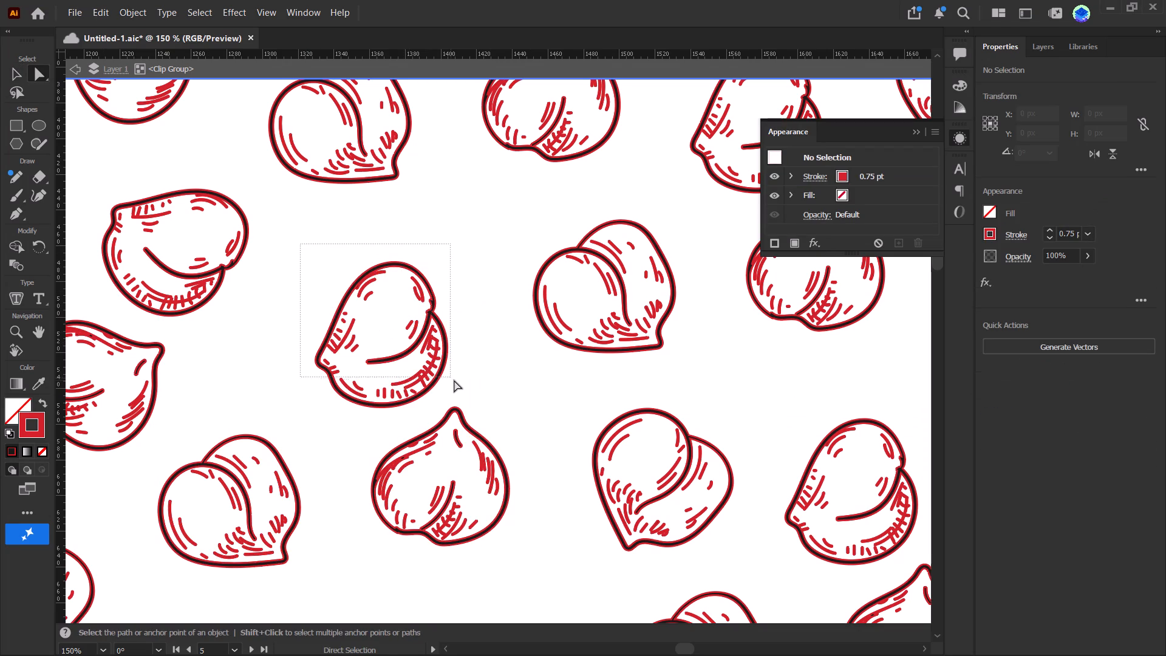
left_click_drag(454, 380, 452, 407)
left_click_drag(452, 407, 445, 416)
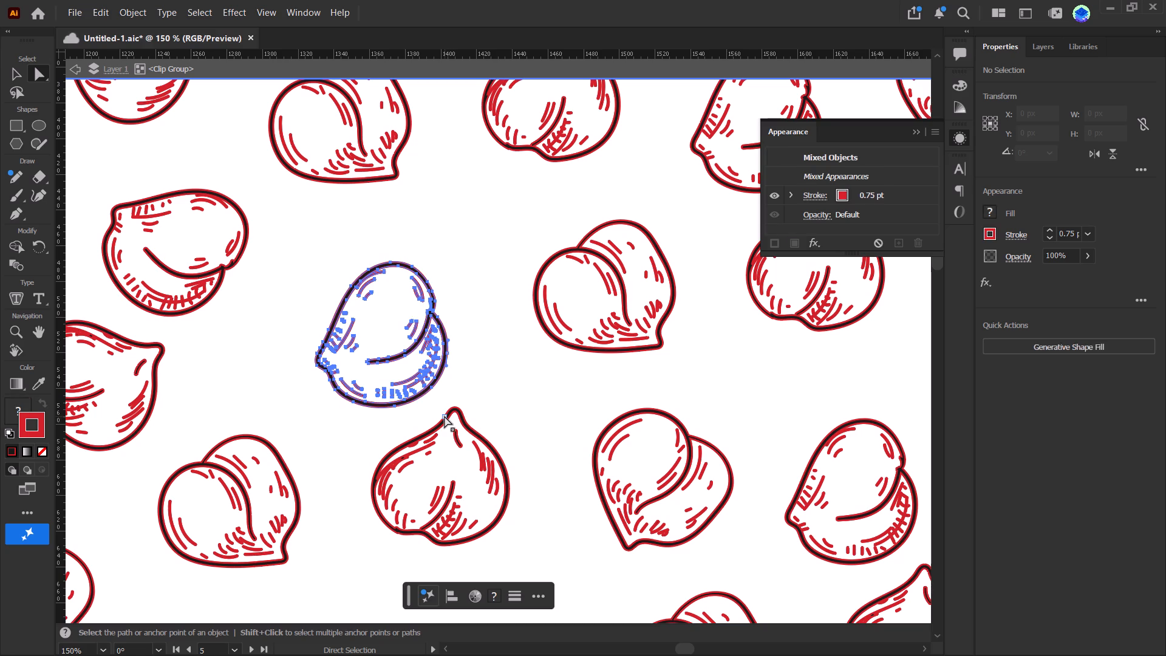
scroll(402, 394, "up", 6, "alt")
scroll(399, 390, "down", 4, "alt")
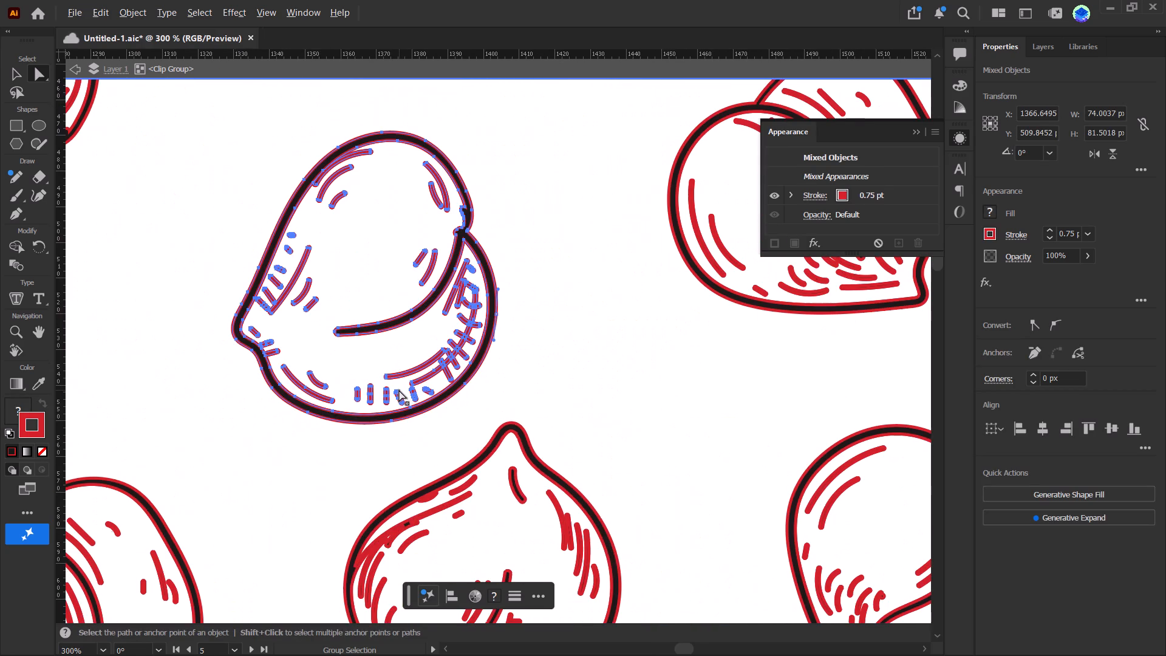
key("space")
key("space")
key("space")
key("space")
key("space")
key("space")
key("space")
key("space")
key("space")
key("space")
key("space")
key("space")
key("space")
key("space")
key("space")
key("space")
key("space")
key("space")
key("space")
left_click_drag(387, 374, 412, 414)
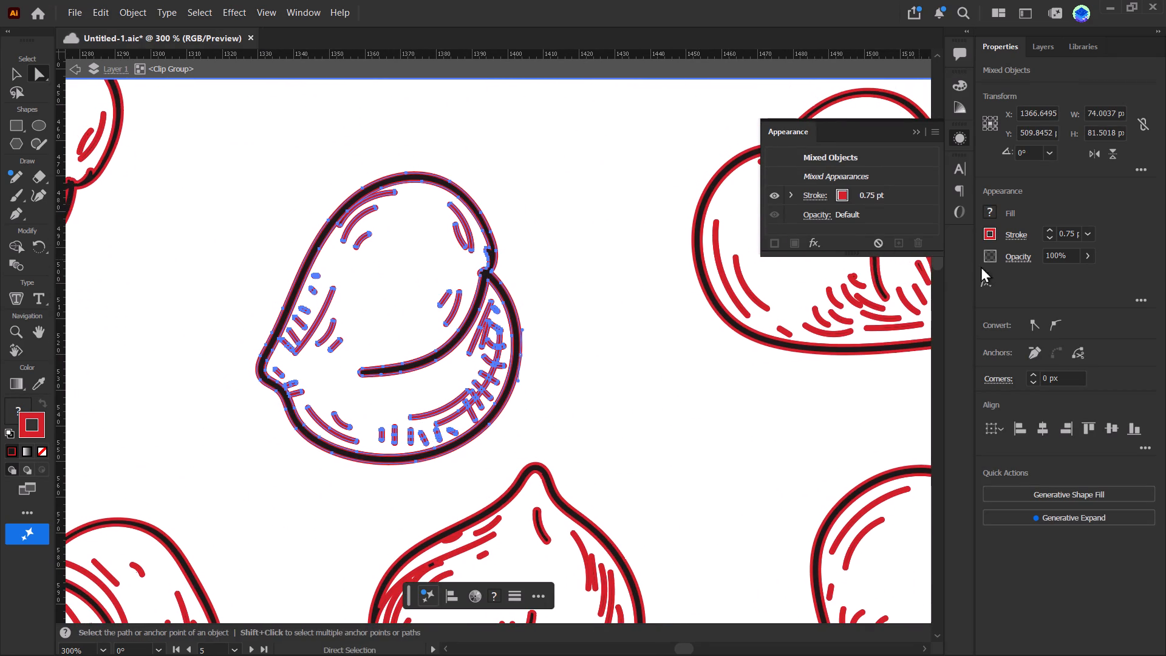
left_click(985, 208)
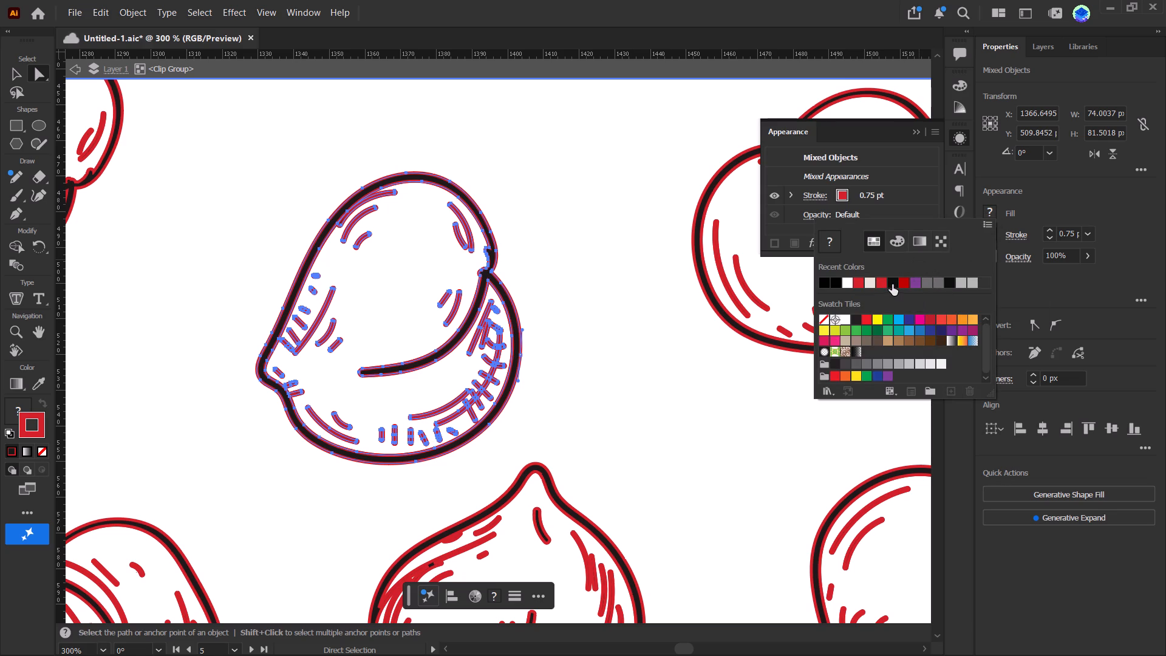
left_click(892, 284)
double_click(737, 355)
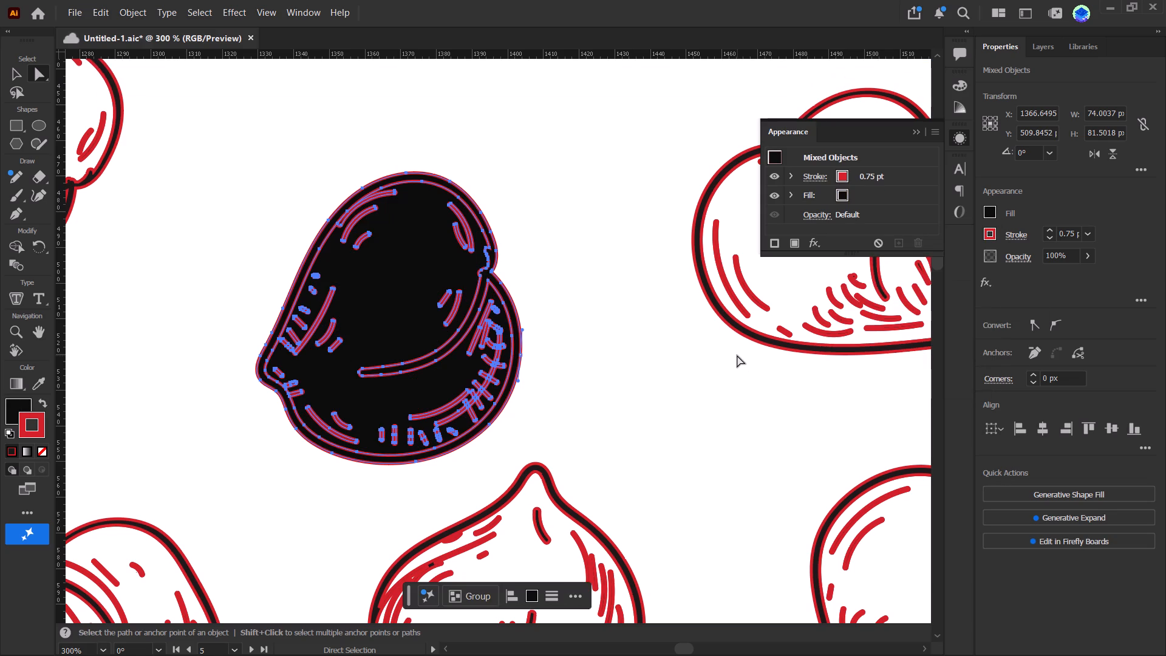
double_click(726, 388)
Undo the chickpea's black fill and the preceding stroke changes on the pattern, then deselect the artwork.
scroll(726, 388, "down", 4, "alt")
key("space")
key("space")
key("space")
key("space")
key("space")
key("space")
key("space")
key("space")
key("space")
key("space")
key("space")
key("space")
key("space")
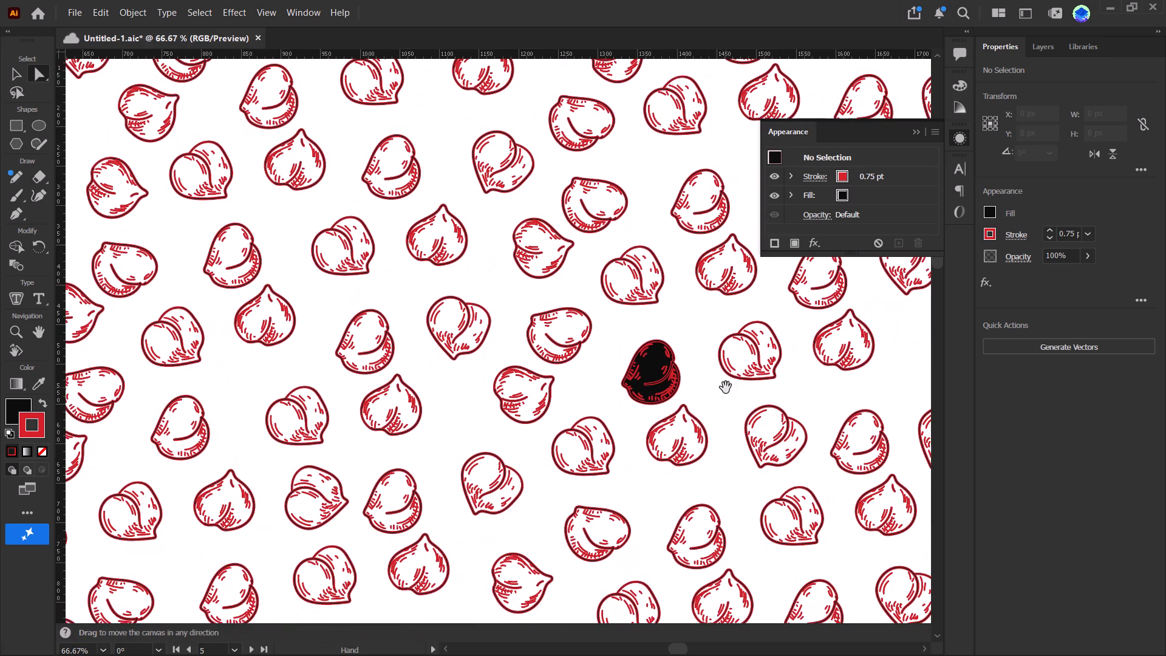
left_click_drag(707, 397, 437, 326)
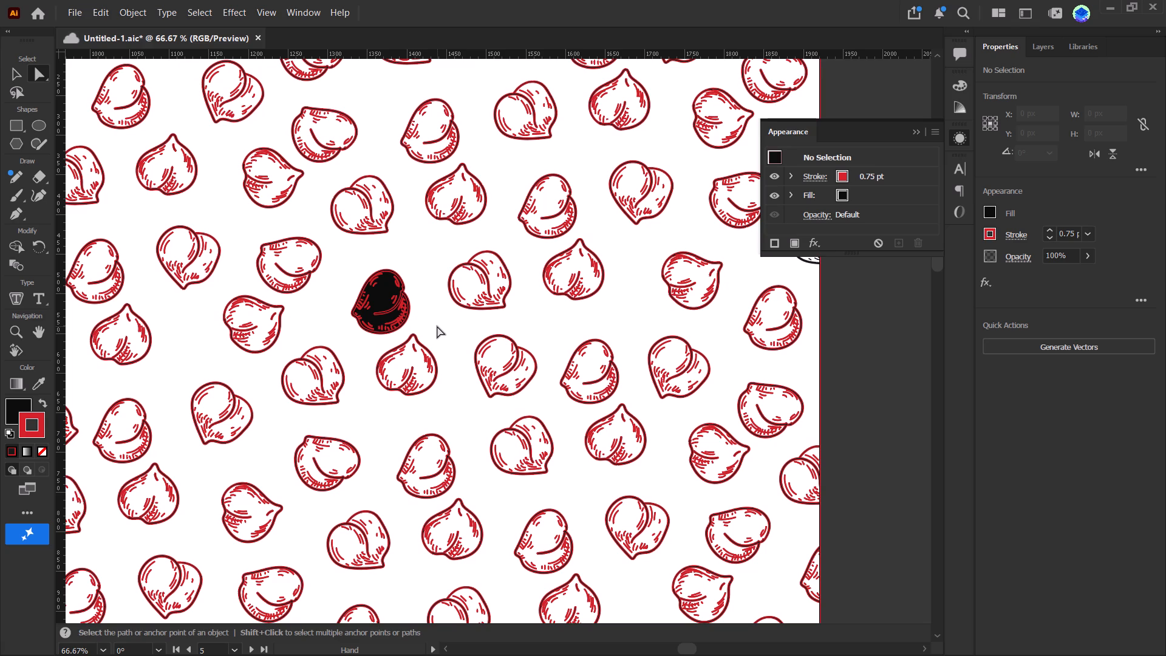
key("z")
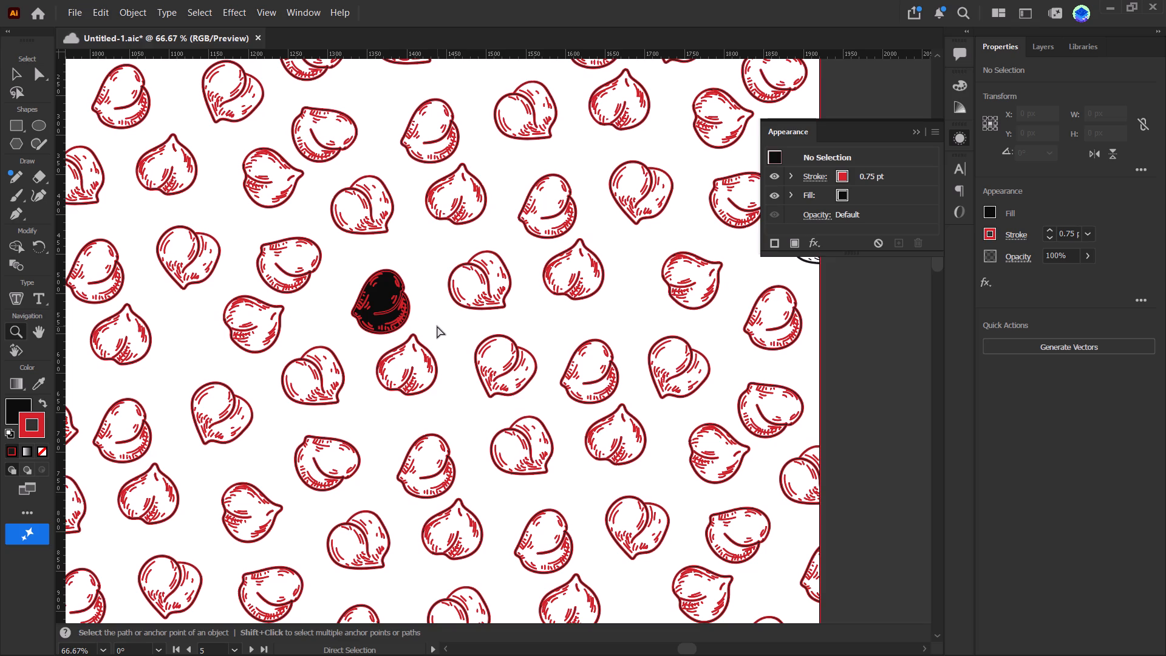
key("ctrl+z")
key("ctrl+z")
left_click(437, 326)
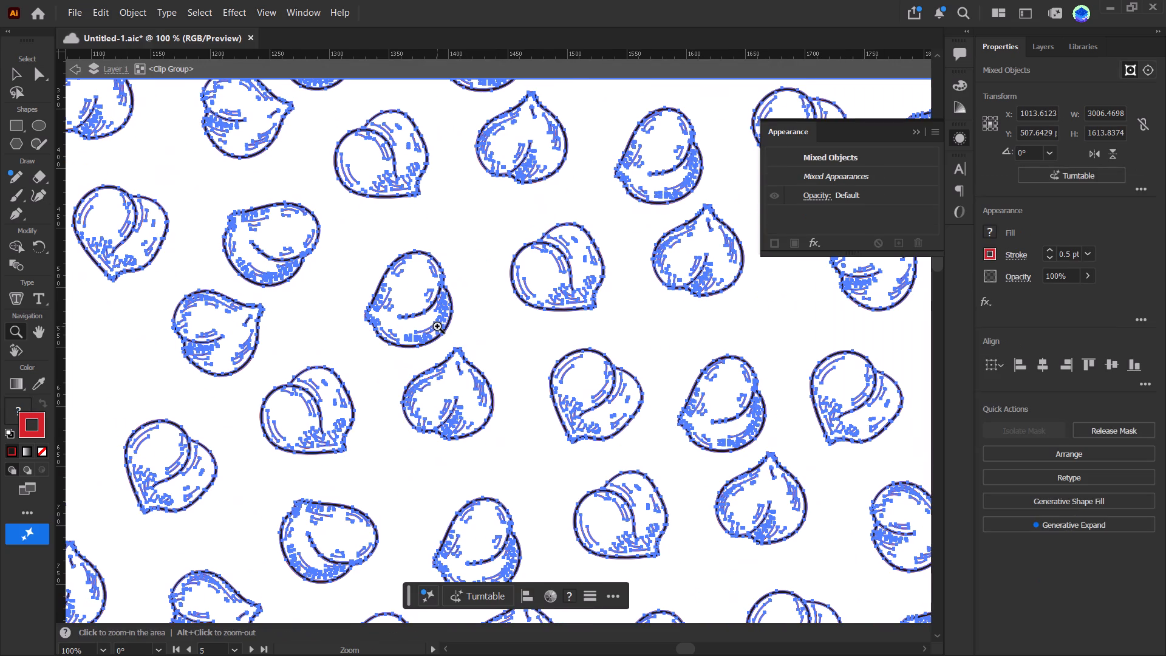
left_click(13, 66)
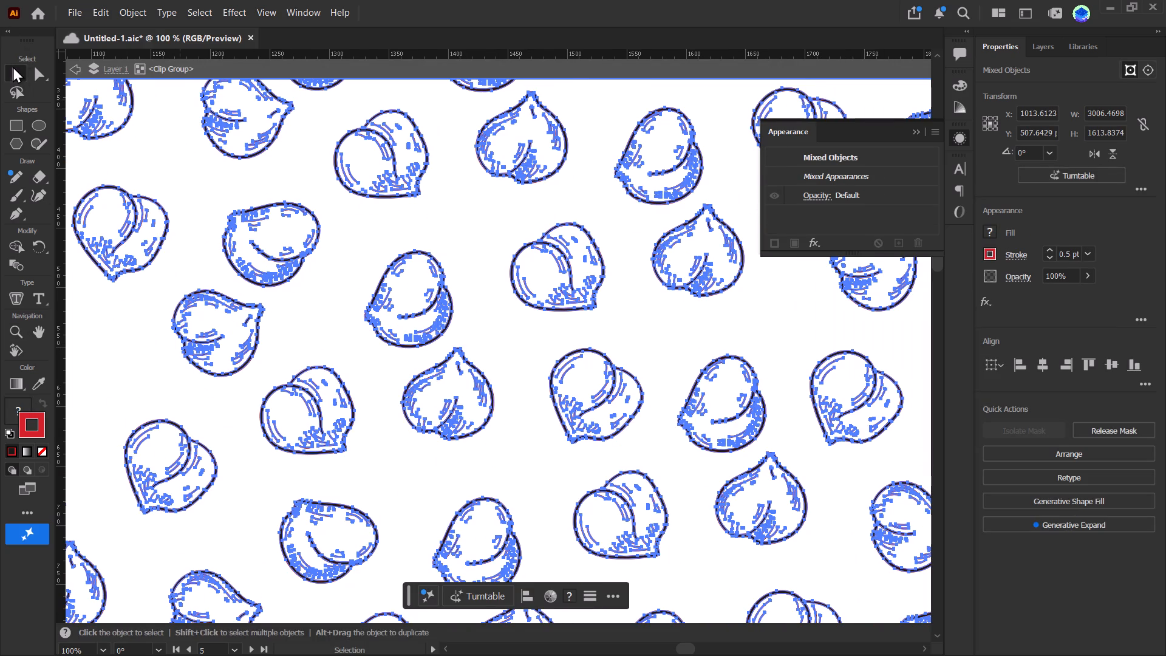
key("space")
key("space")
key("space")
key("space")
left_click_drag(337, 202, 264, 202)
double_click(370, 208)
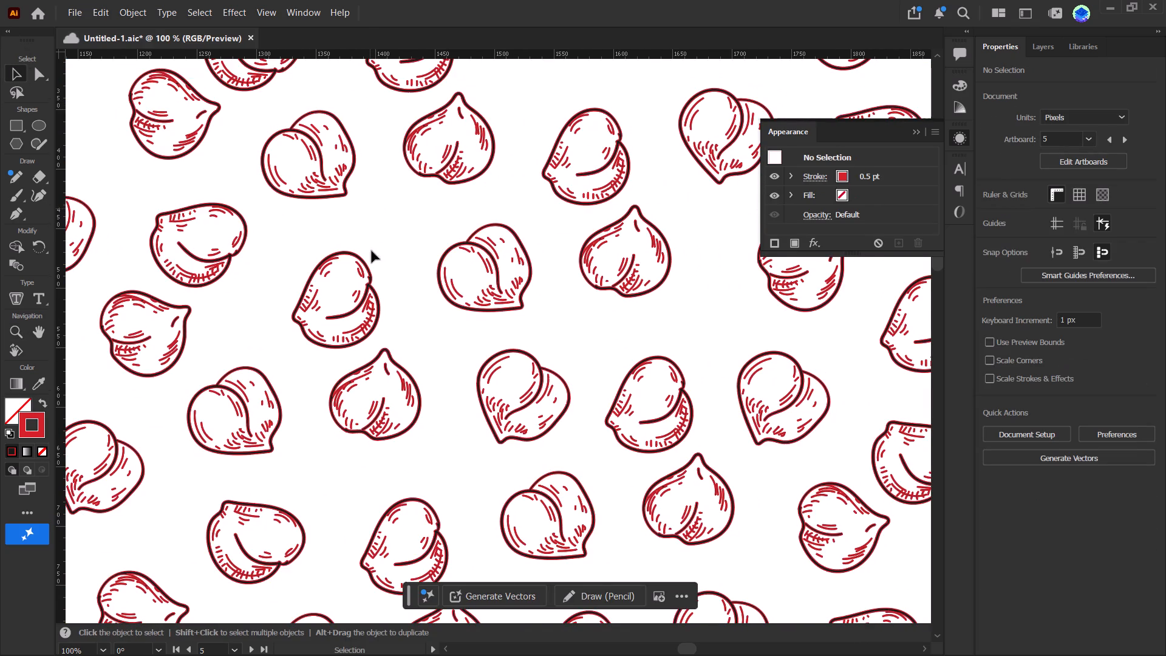
Isolate a single chickpea through its nested groups, fill its outline compound path with white, and exit isolation mode.
scroll(376, 278, "up", 4, "alt")
double_click(359, 326)
double_click(359, 326)
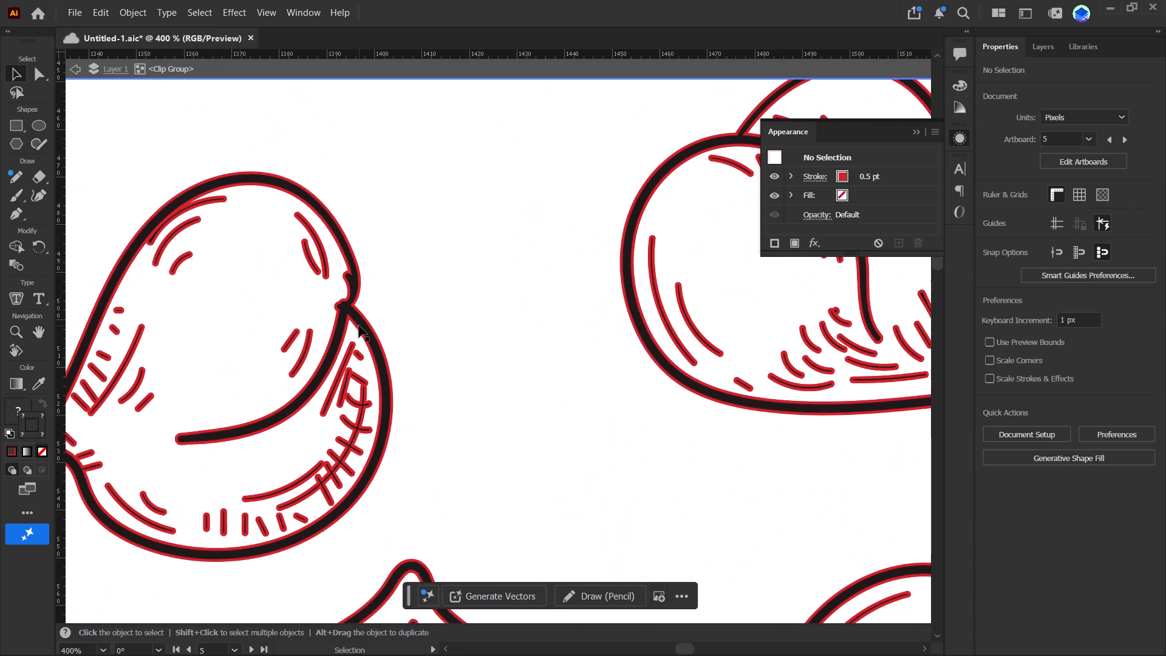
left_click_drag(359, 326, 401, 300)
double_click(367, 335)
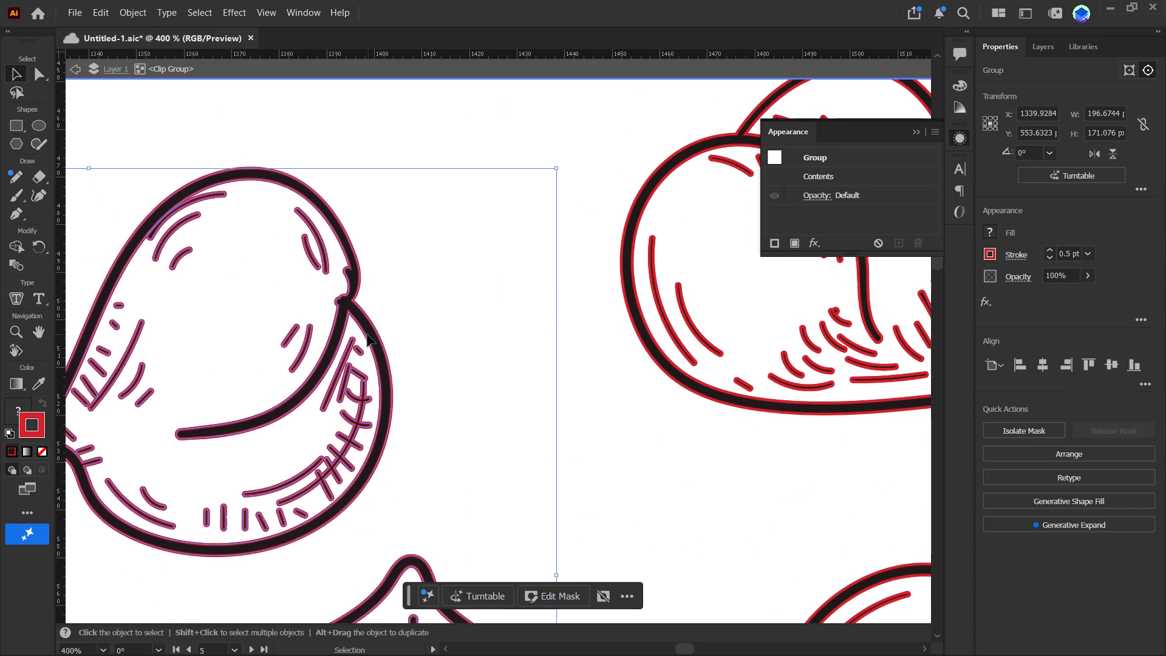
left_click_drag(367, 335, 340, 278)
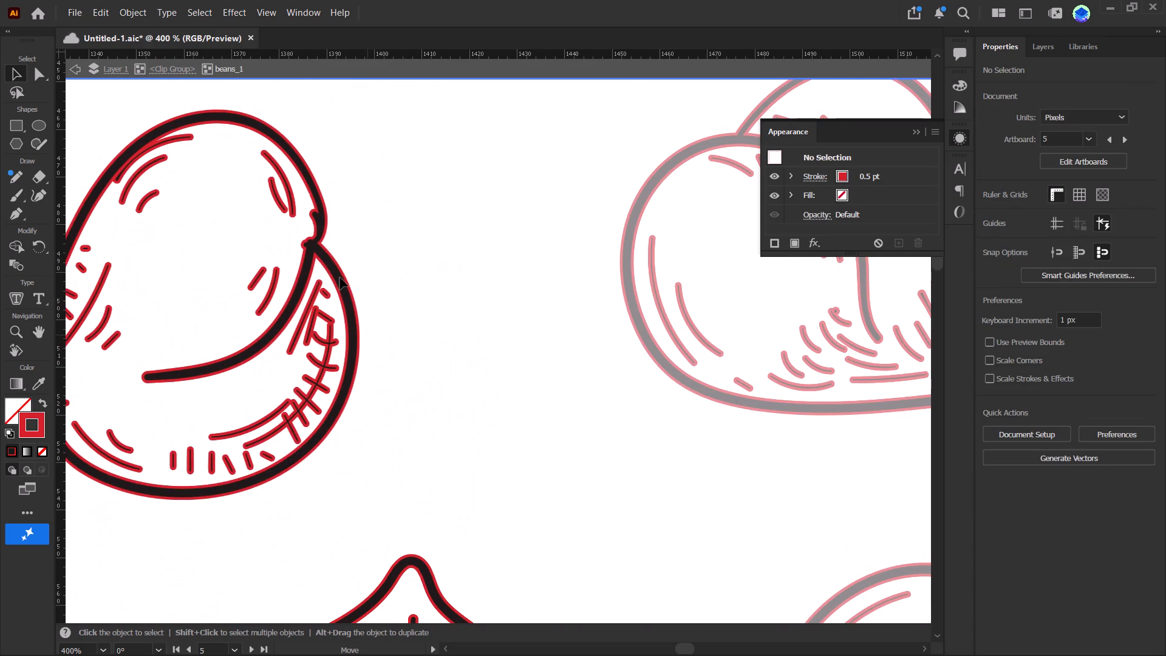
left_click_drag(340, 278, 338, 278)
key("space")
key("space")
key("space")
key("space")
key("space")
key("space")
key("space")
key("space")
key("space")
key("space")
key("space")
left_click_drag(336, 278, 497, 261)
scroll(496, 253, "up", 4, "alt")
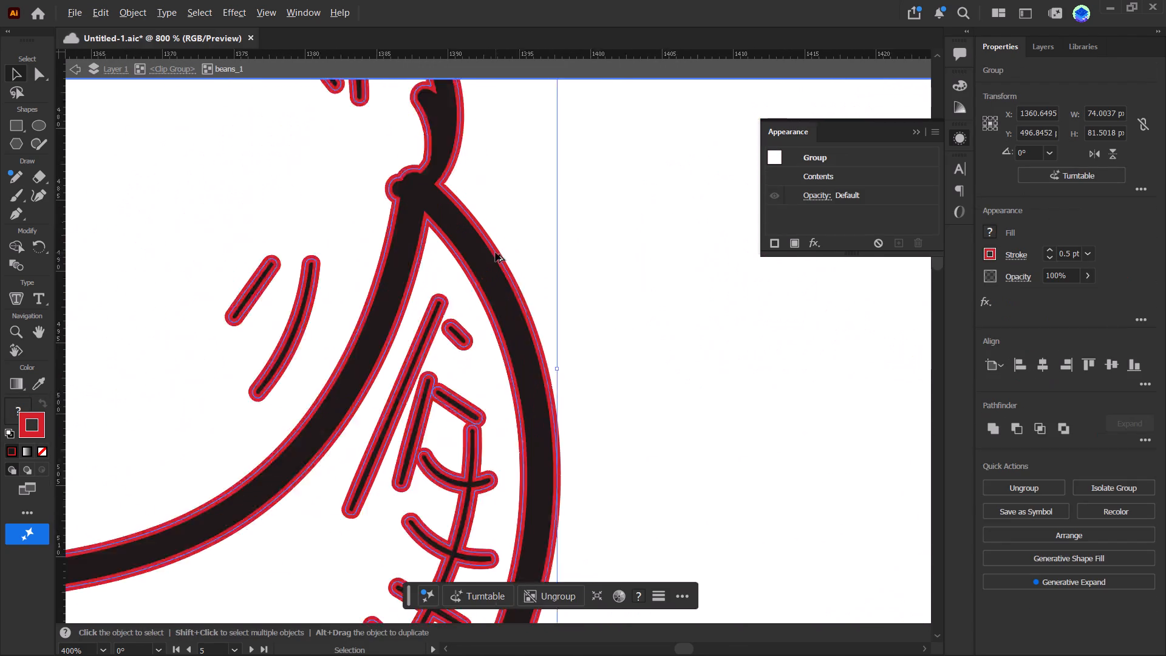
scroll(496, 253, "up", 2, "alt")
left_click(449, 286)
double_click(448, 286)
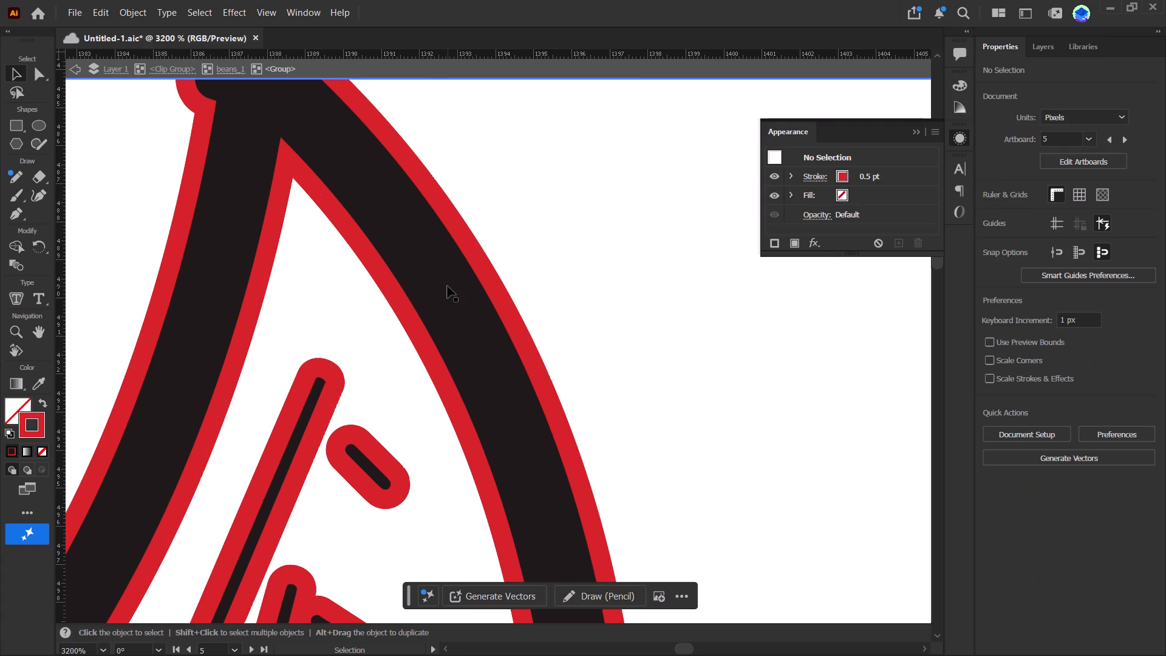
scroll(448, 286, "down", 5, "alt")
double_click(448, 286)
double_click(448, 286)
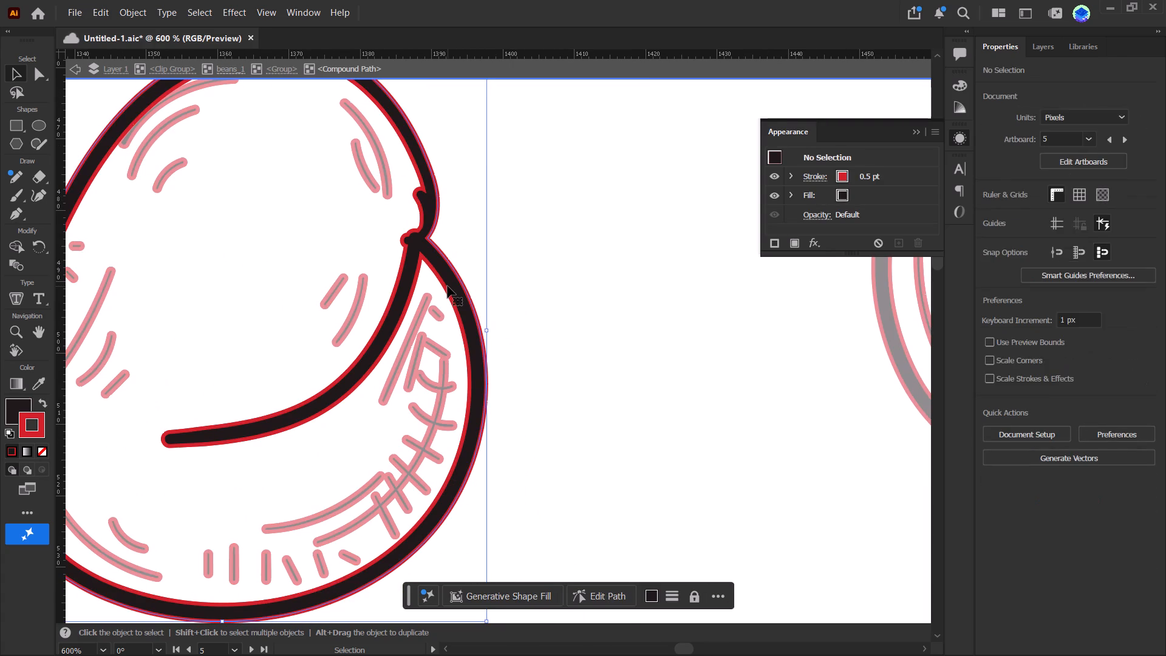
double_click(448, 286)
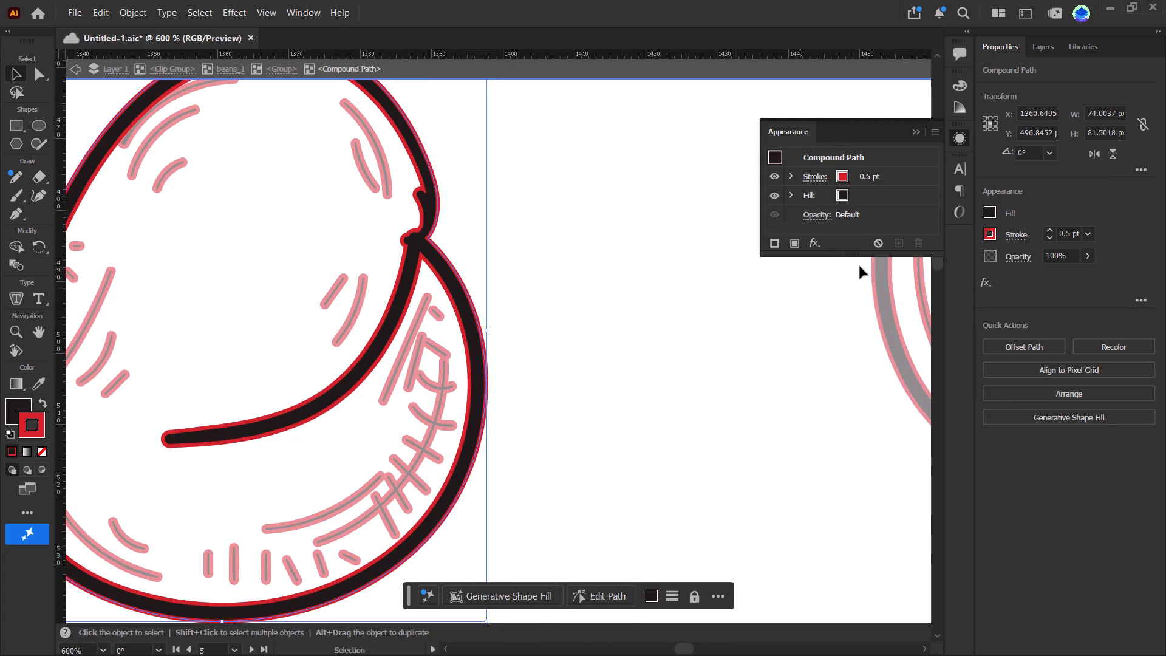
key("z")
left_click(984, 210)
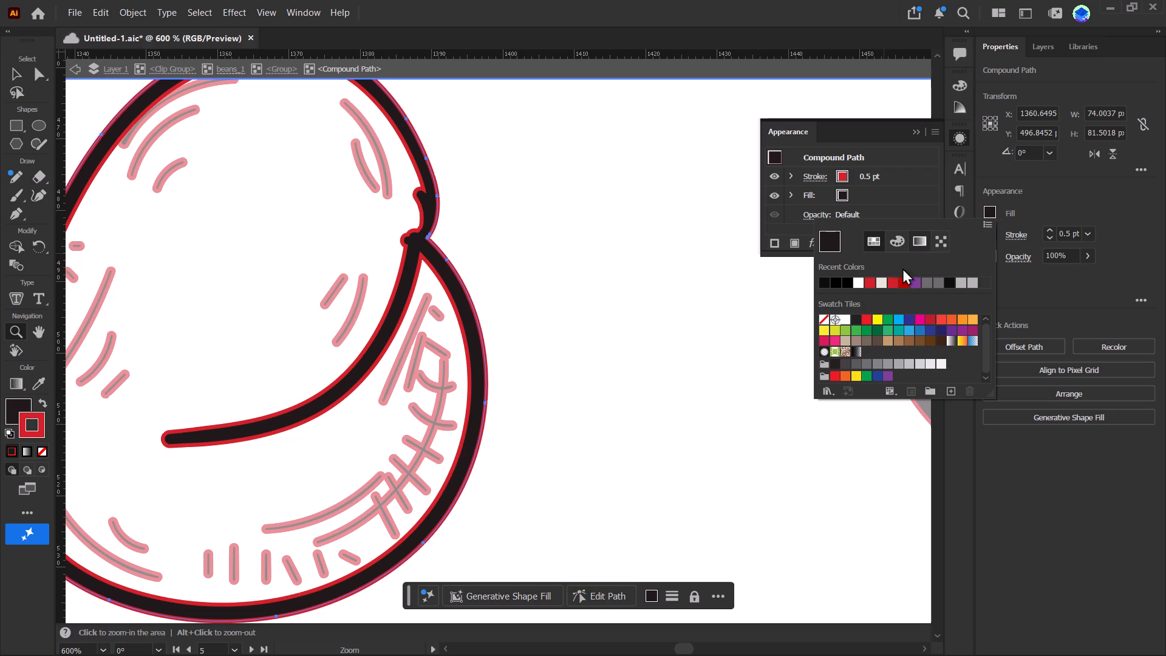
left_click(862, 282)
double_click(669, 379)
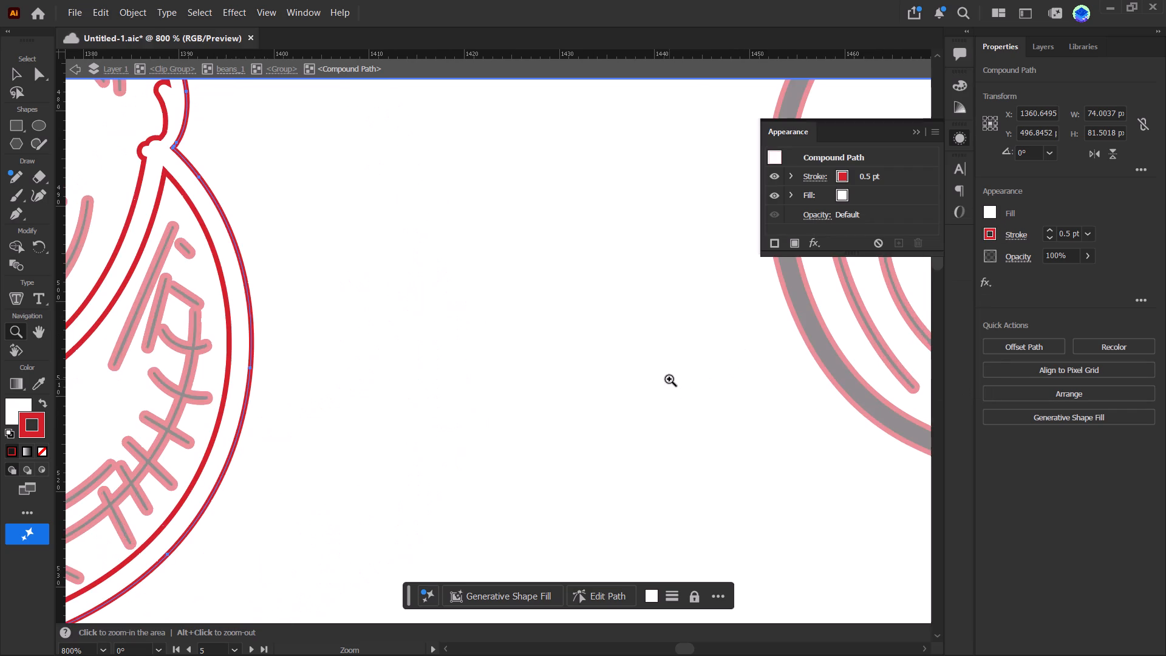
double_click(658, 380)
key("space")
key("space")
key("space")
key("space")
key("space")
key("space")
key("space")
key("space")
key("space")
key("space")
key("space")
left_click_drag(313, 404, 687, 332)
key("v")
scroll(415, 374, "down", 5, "alt")
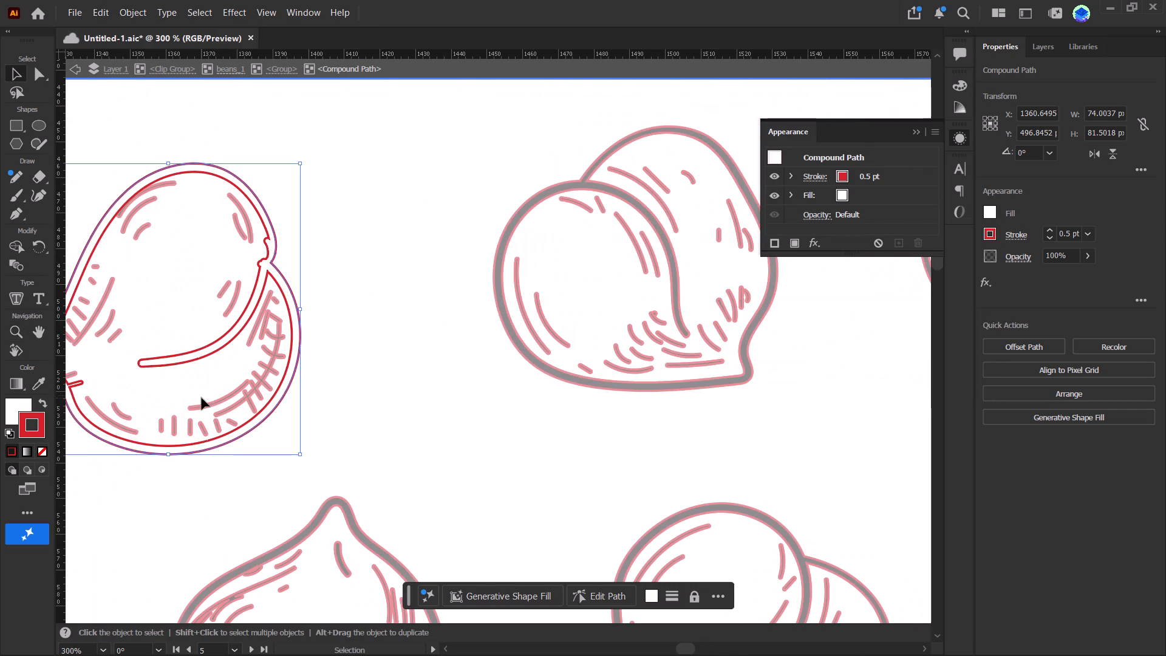
double_click(331, 477)
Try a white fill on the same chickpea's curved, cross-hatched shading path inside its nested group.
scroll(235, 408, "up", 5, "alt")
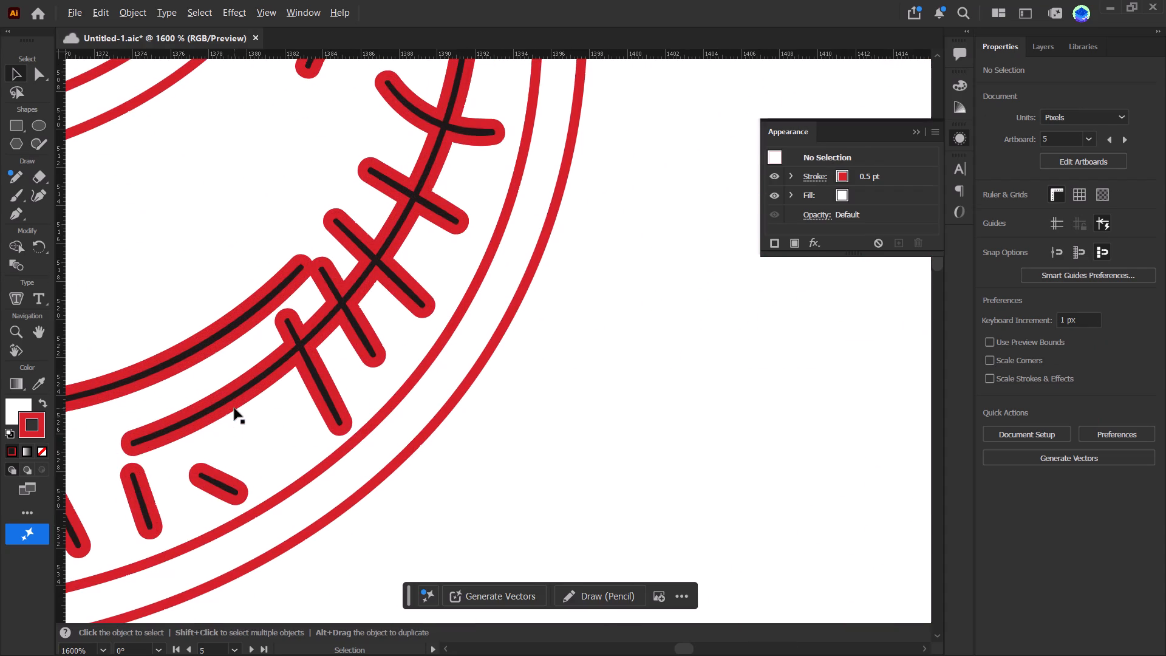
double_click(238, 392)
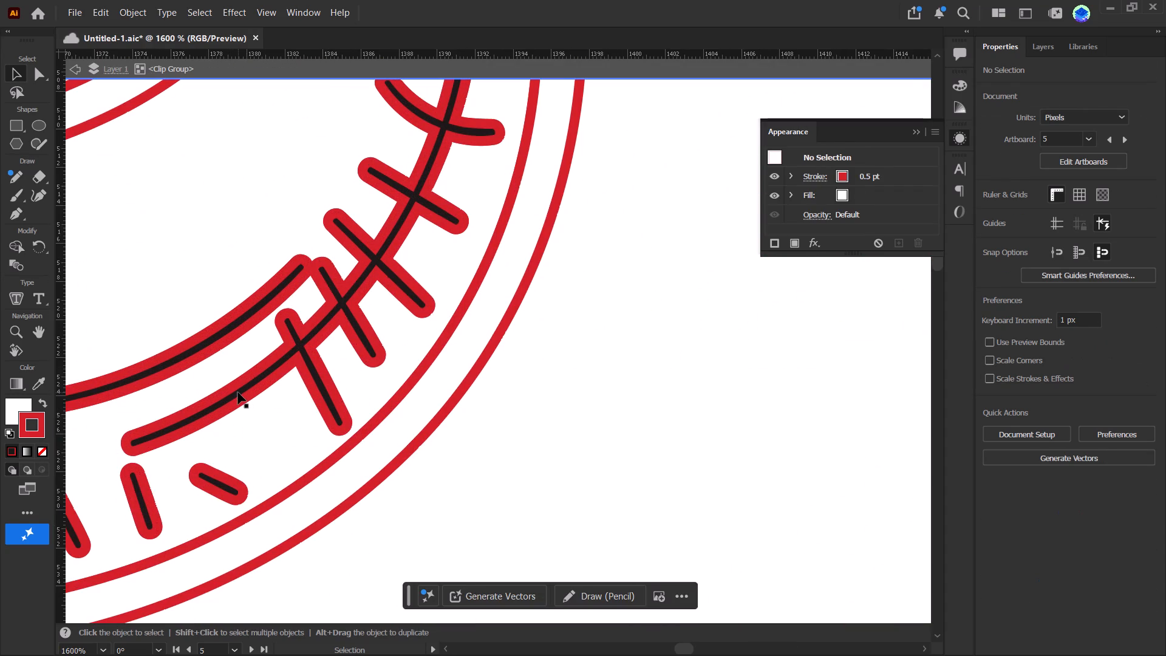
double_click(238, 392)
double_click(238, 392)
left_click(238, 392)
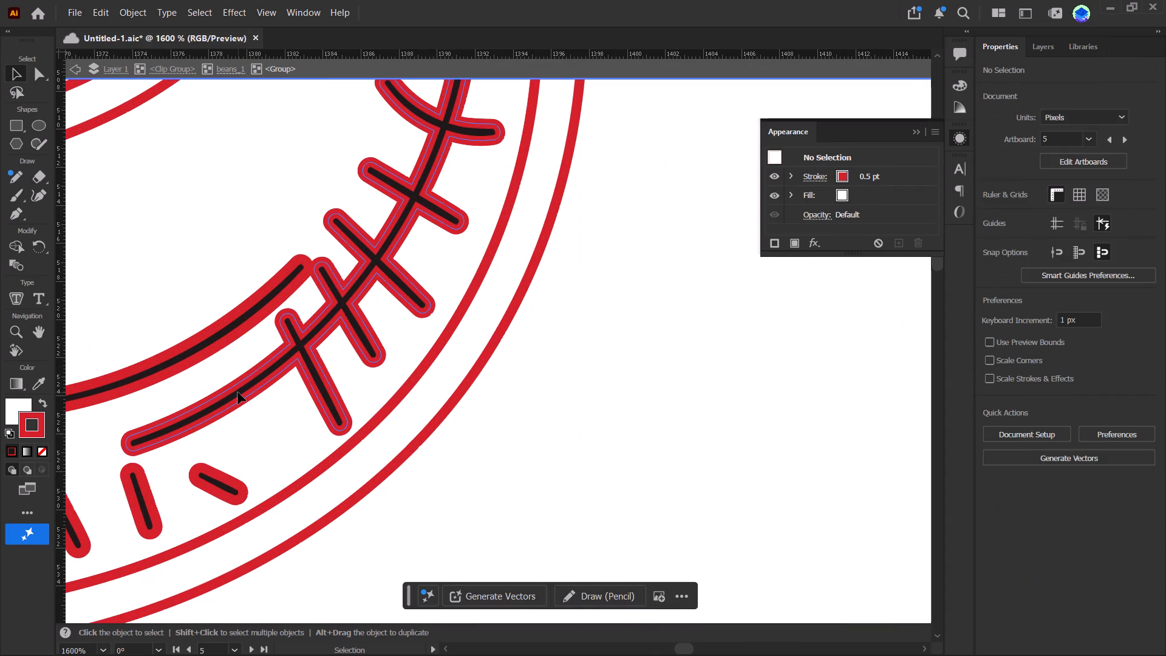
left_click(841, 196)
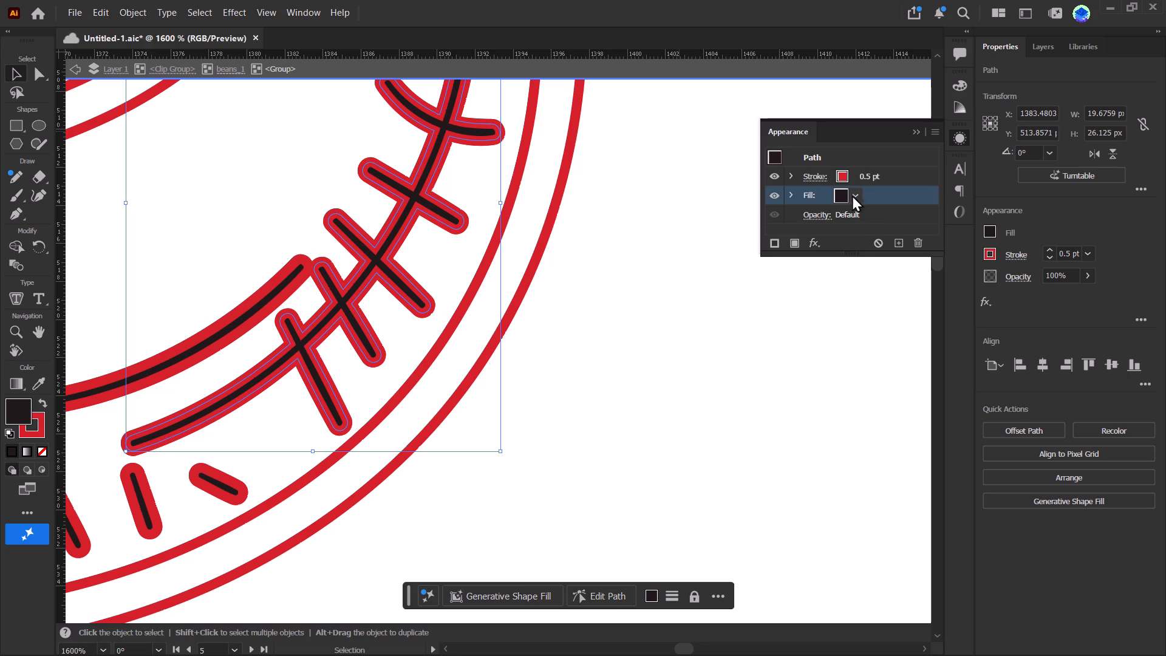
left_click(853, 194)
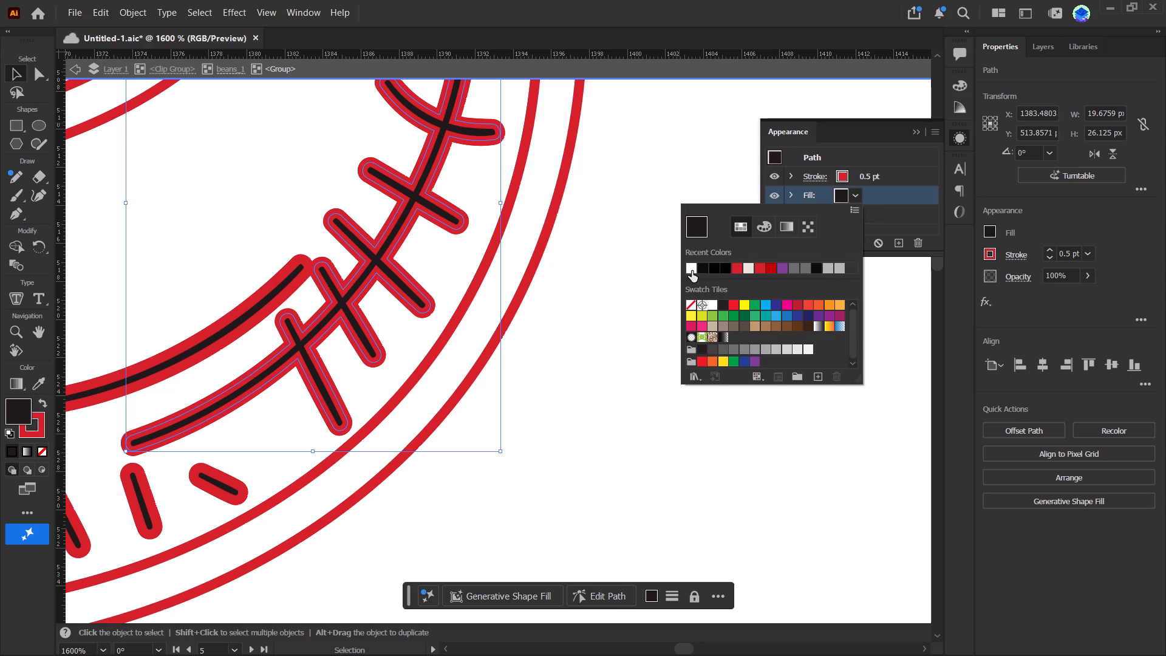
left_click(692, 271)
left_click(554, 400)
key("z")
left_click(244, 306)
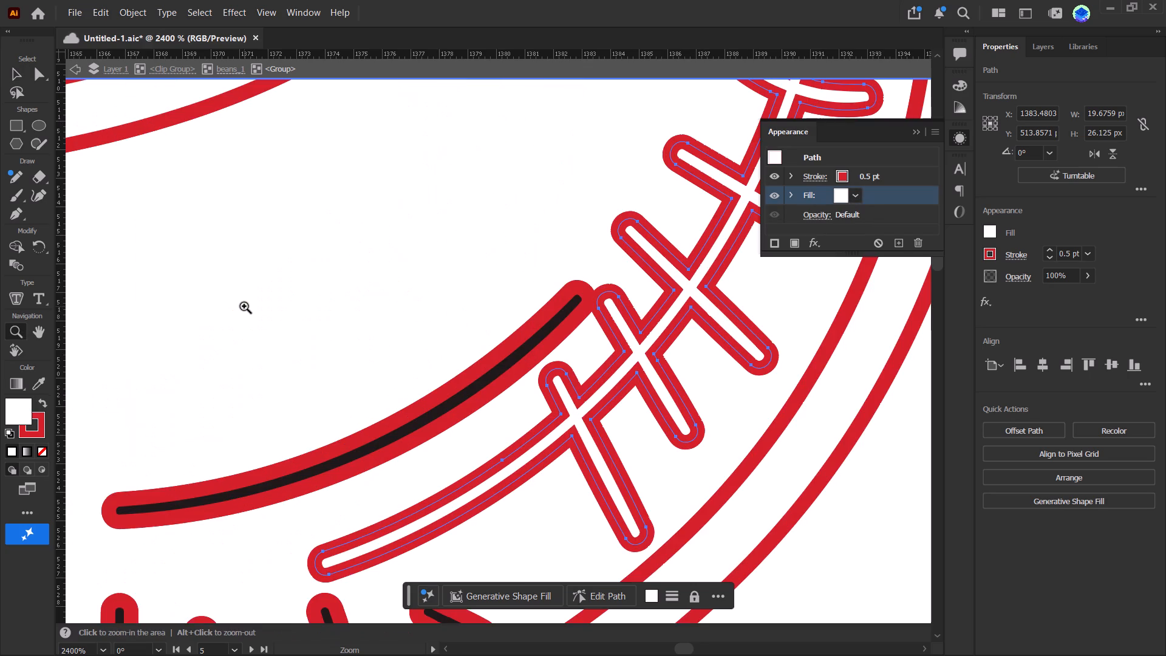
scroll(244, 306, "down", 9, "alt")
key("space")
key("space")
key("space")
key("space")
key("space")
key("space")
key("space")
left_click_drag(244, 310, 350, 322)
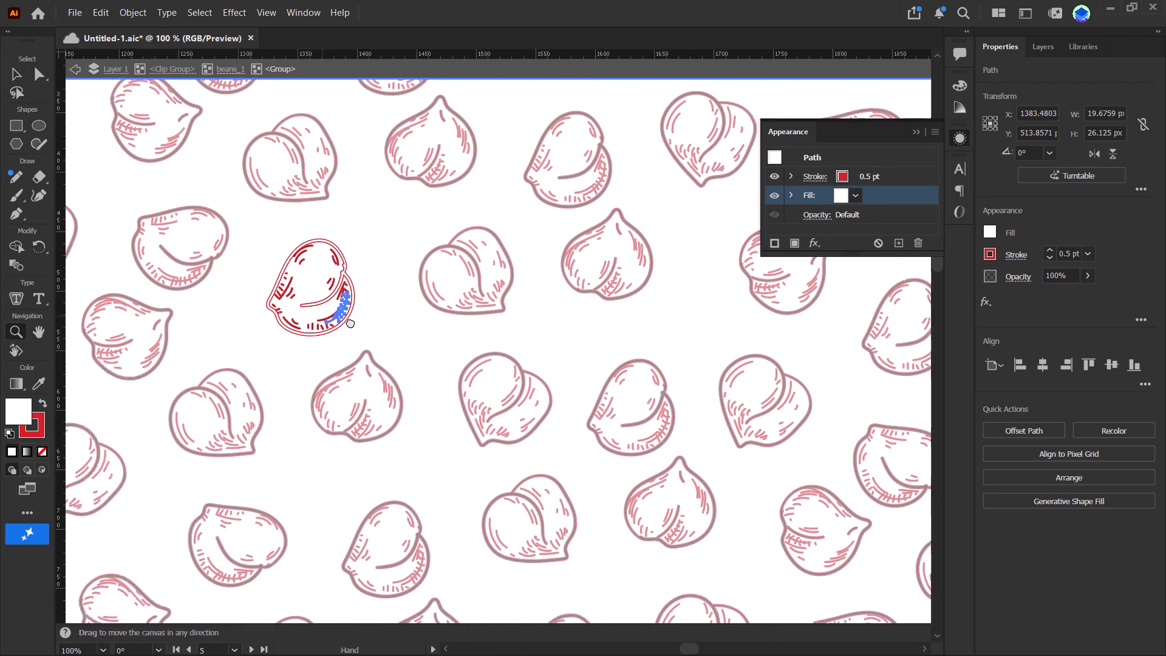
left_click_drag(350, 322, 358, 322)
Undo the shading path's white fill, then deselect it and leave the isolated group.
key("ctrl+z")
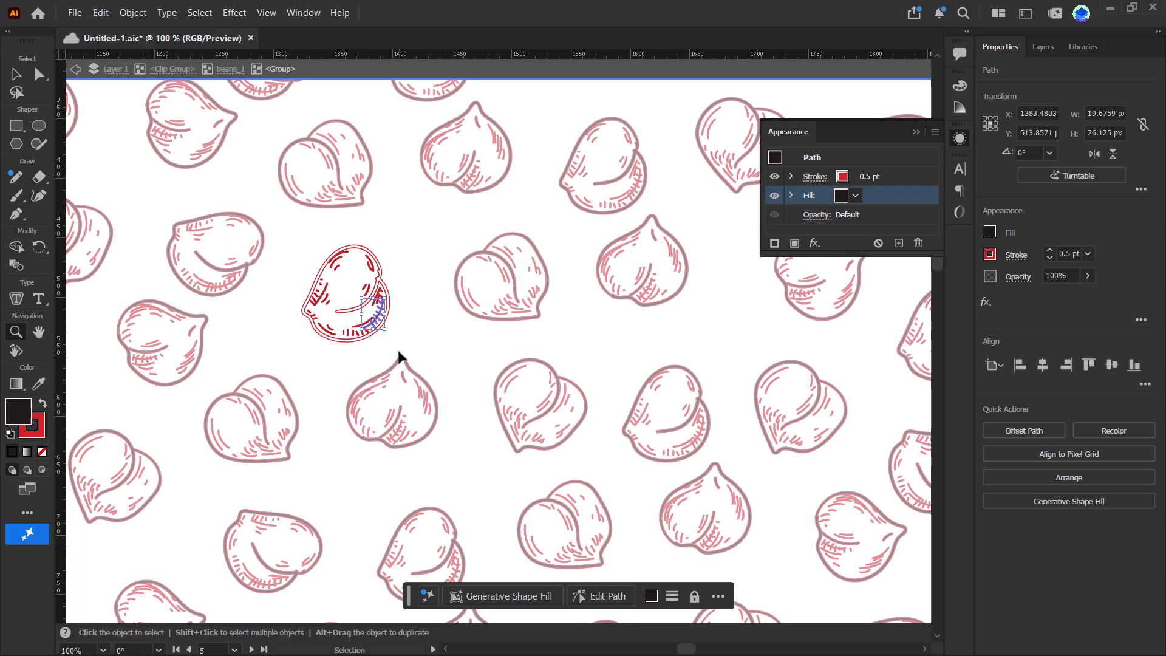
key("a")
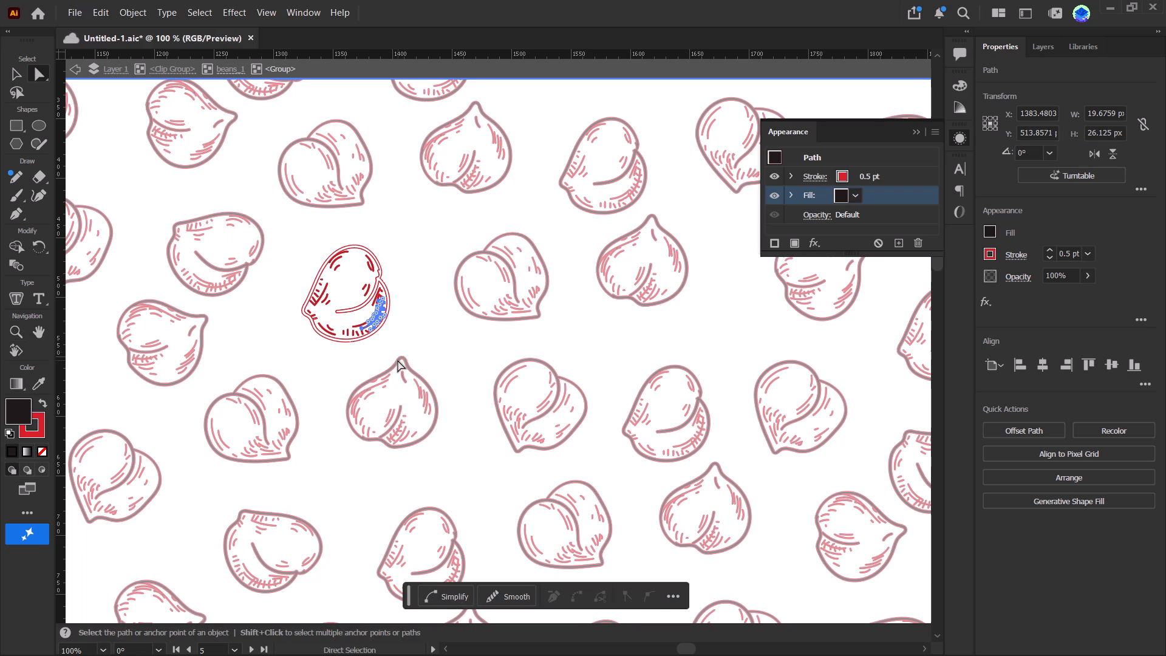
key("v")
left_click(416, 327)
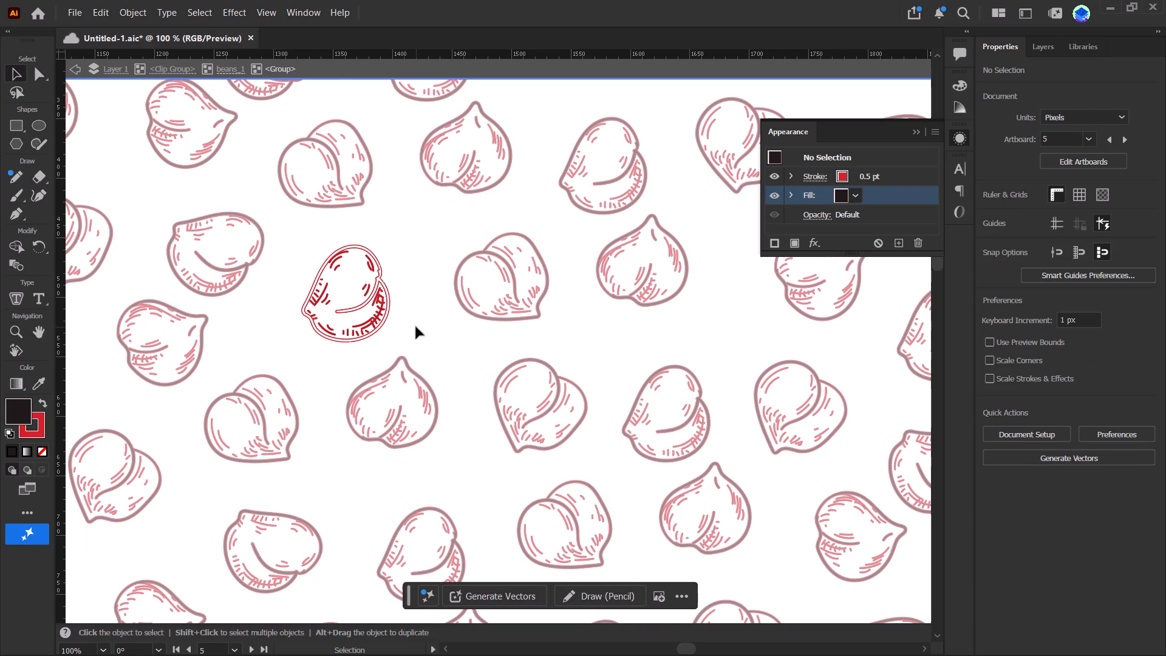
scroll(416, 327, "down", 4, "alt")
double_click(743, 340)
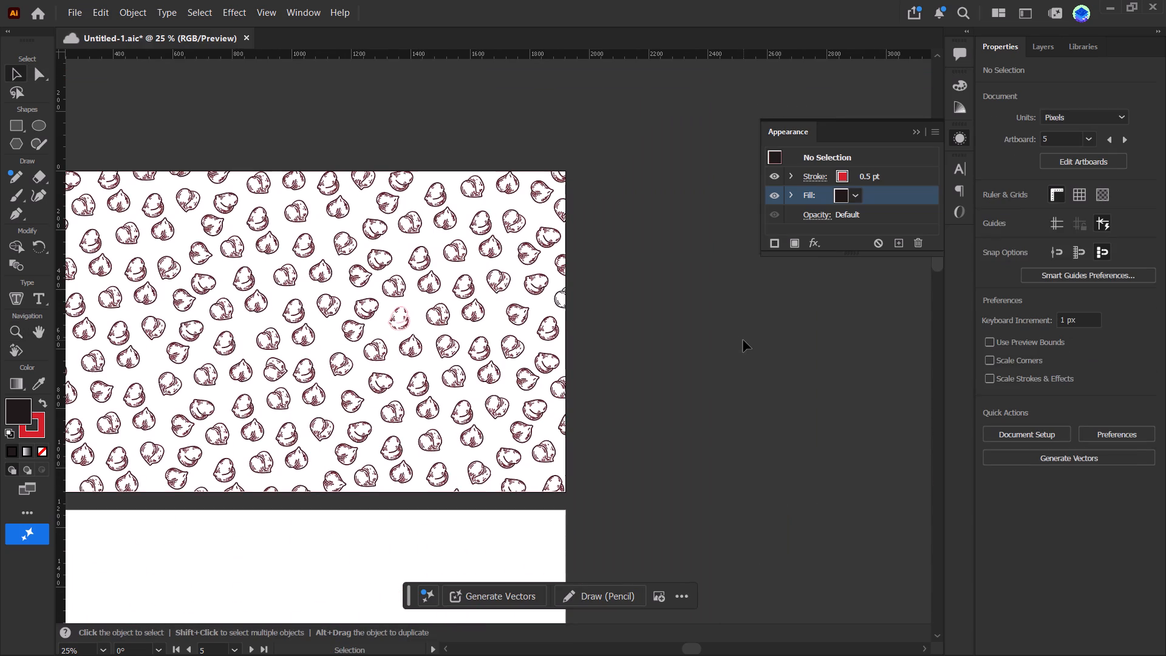
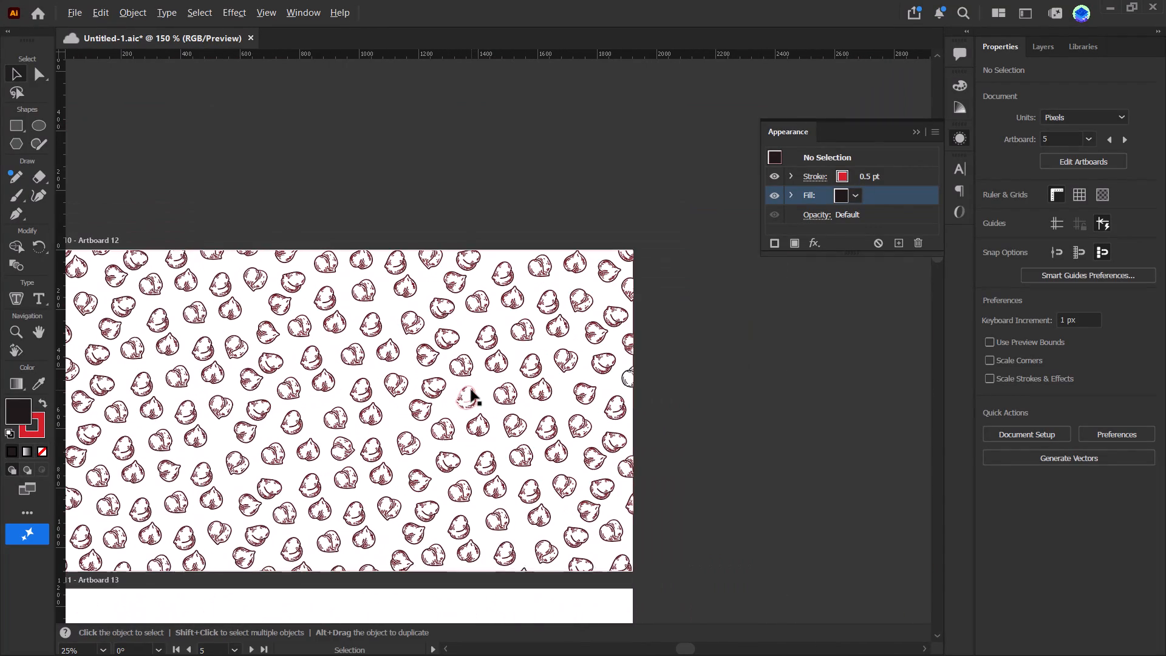
Undo the earlier white fill tests and the red stroke changes on the chickpea pattern, then leave the isolated group.
key("space")
key("space")
key("space")
key("space")
key("space")
key("space")
left_click_drag(620, 380, 642, 357)
scroll(528, 365, "up", 4, "alt")
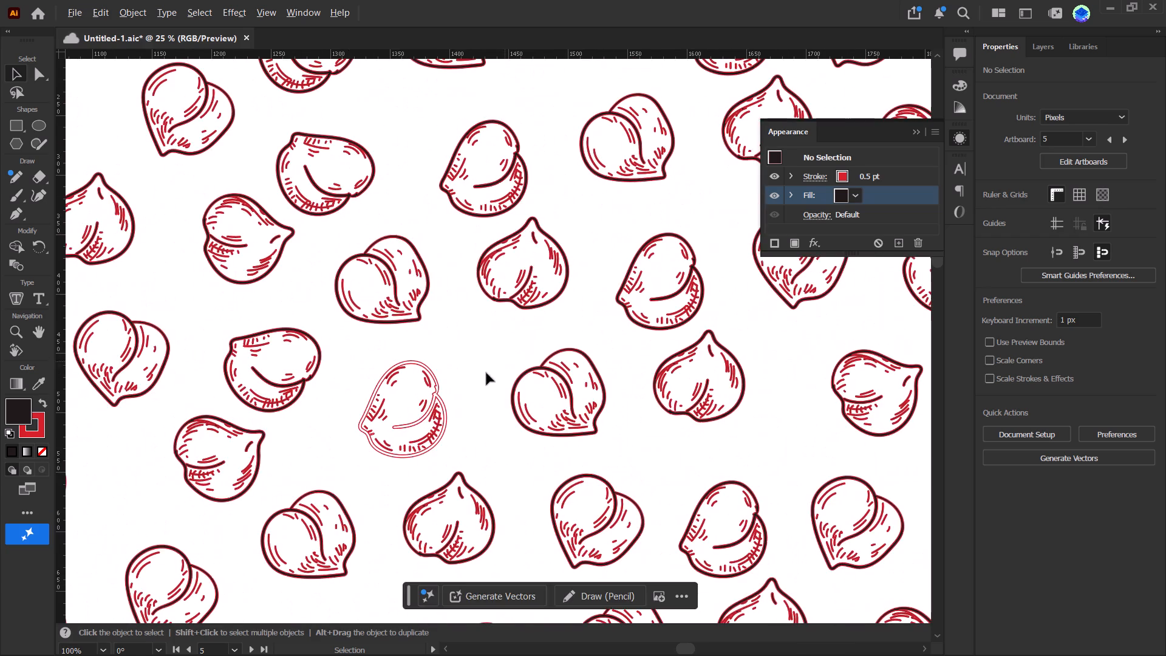
scroll(408, 414, "up", 4, "alt")
key("ctrl+z")
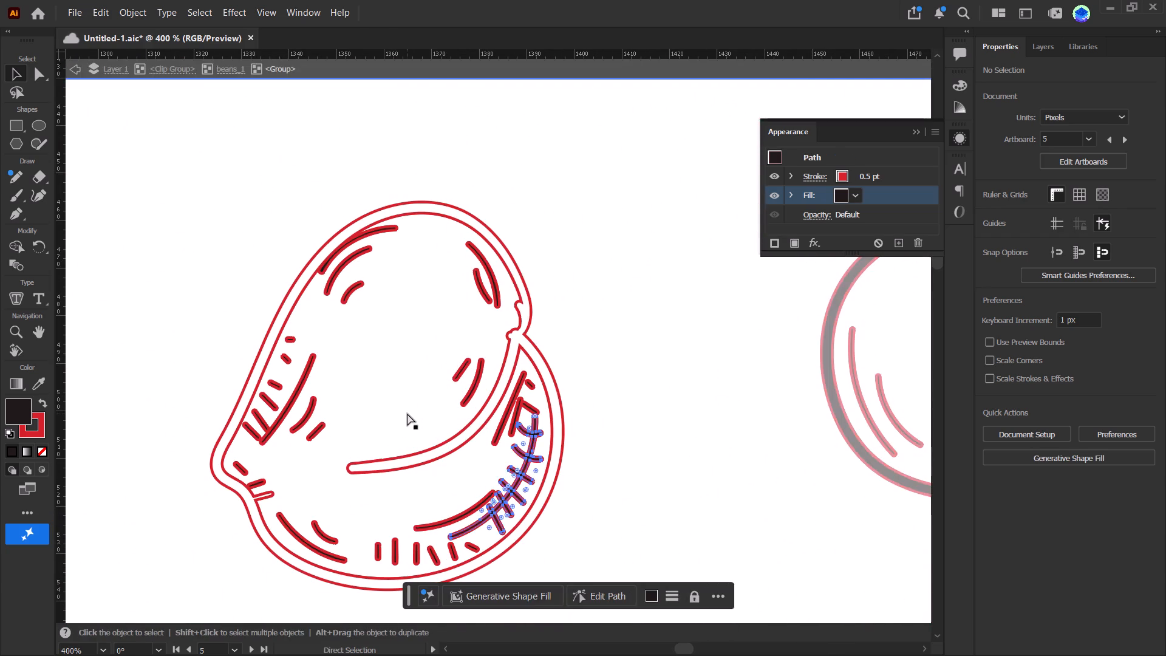
key("ctrl+z")
key("ctrl+z")
key("ctrl+z")
key("ctrl+z")
key("ctrl+z")
key("ctrl+z")
key("ctrl+z")
key("ctrl+z")
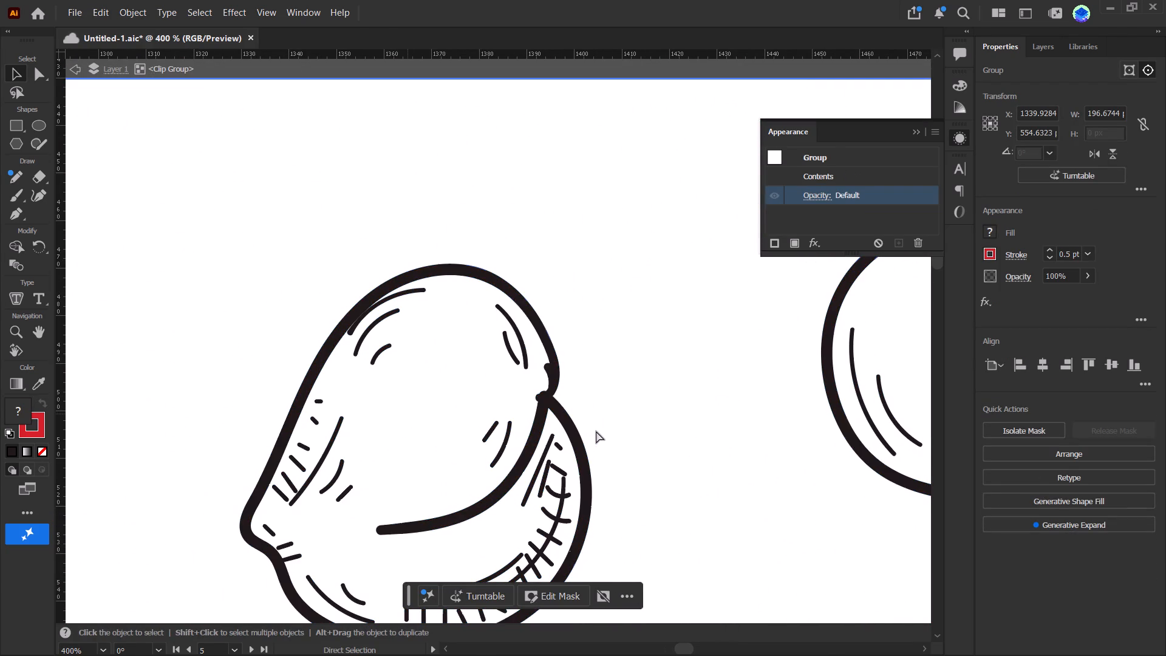
key("ctrl+z")
key("ctrl+z")
key("ctrl+z")
key("ctrl+z")
key("ctrl+z")
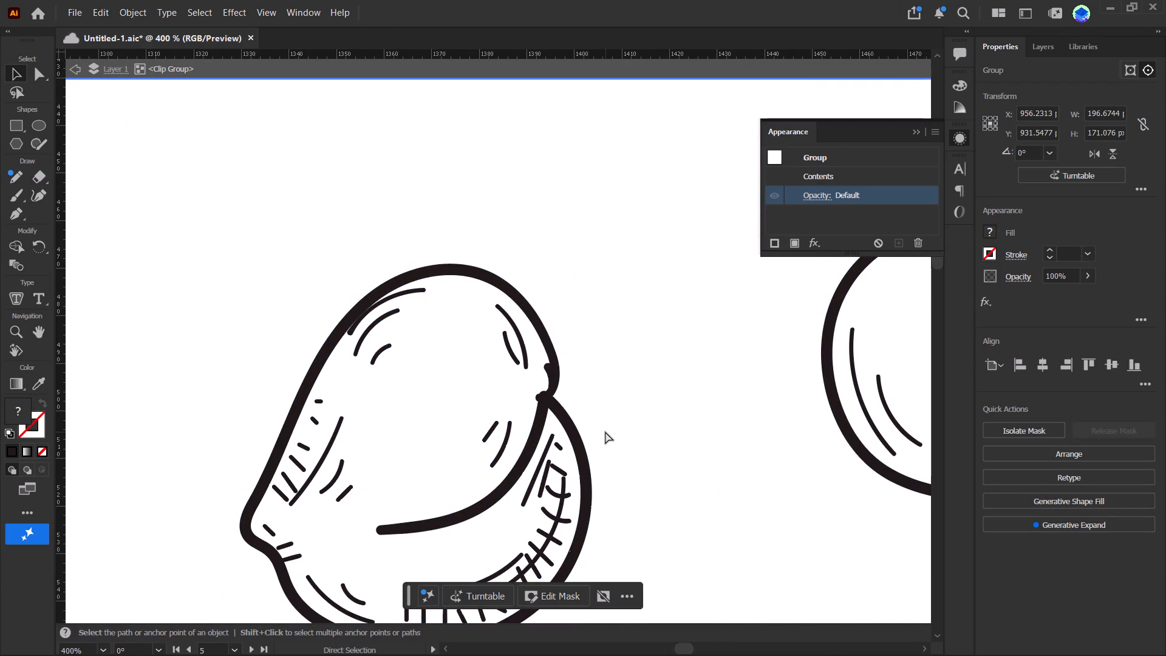
key("ctrl+z")
key("ctrl+z")
left_click(605, 432)
double_click(605, 432)
double_click(605, 432)
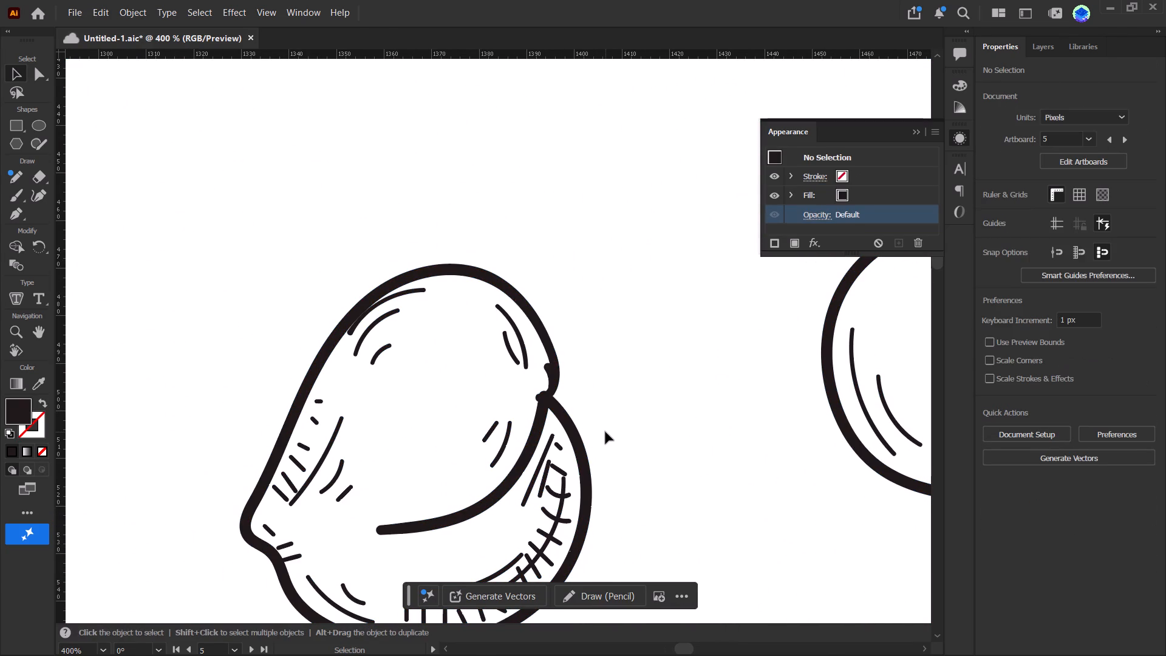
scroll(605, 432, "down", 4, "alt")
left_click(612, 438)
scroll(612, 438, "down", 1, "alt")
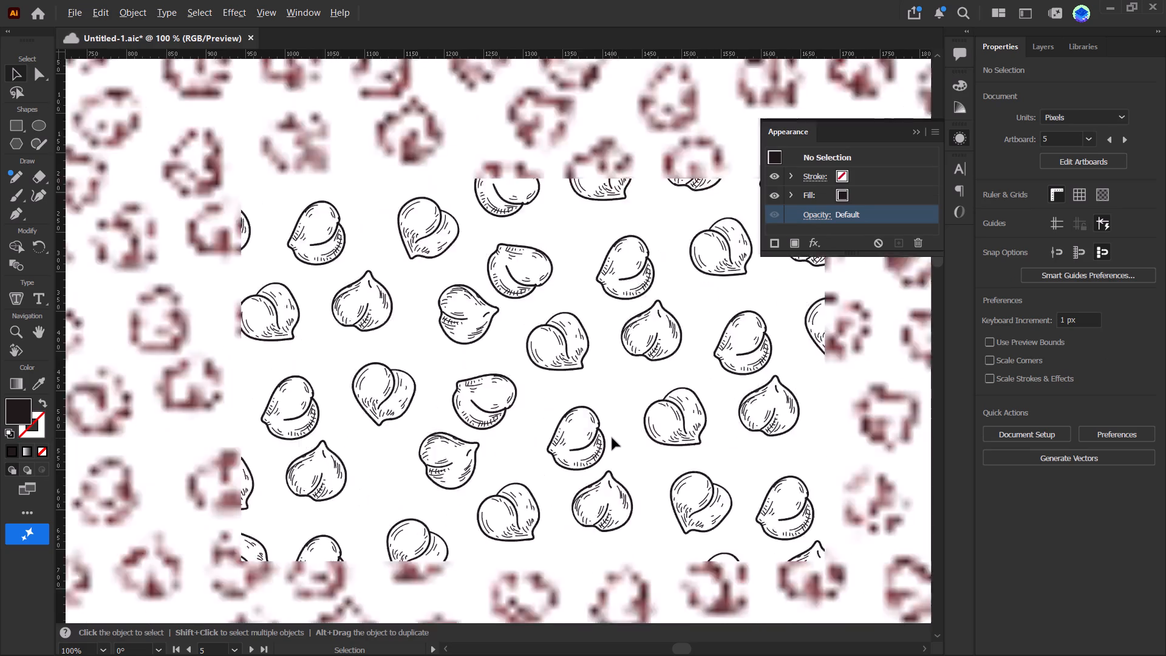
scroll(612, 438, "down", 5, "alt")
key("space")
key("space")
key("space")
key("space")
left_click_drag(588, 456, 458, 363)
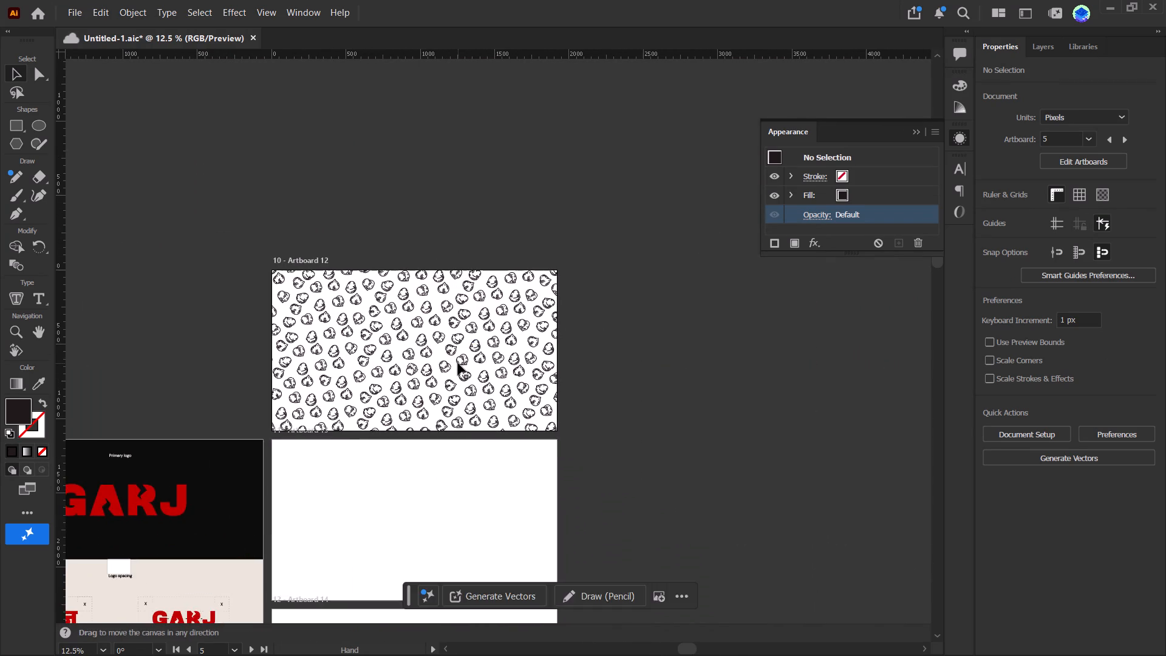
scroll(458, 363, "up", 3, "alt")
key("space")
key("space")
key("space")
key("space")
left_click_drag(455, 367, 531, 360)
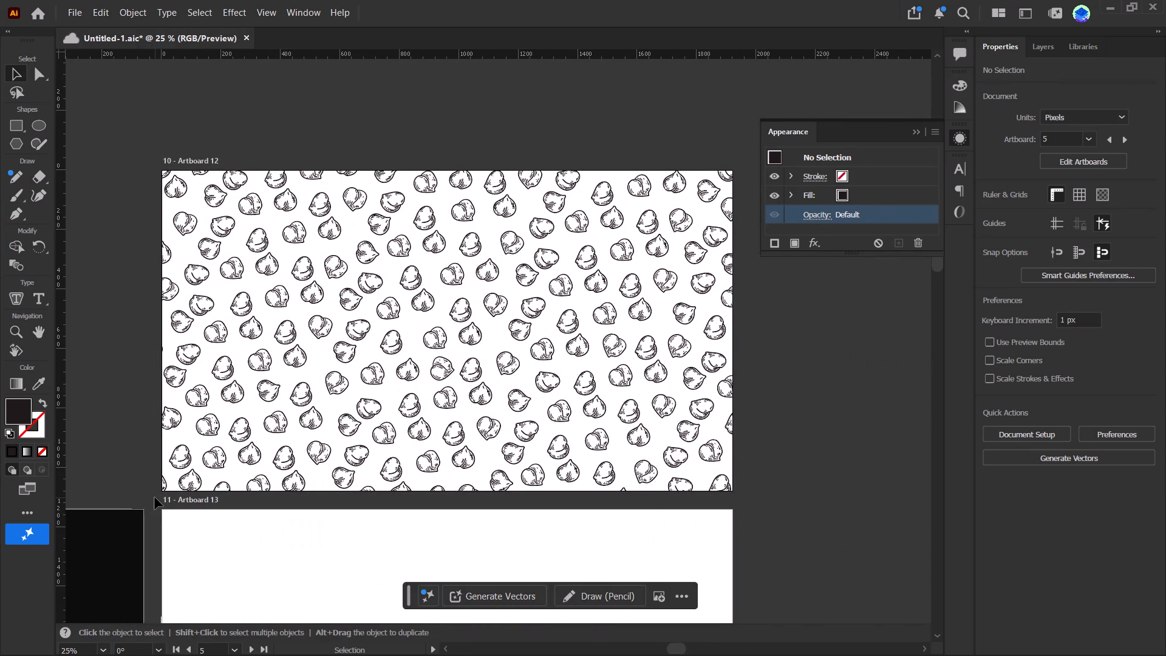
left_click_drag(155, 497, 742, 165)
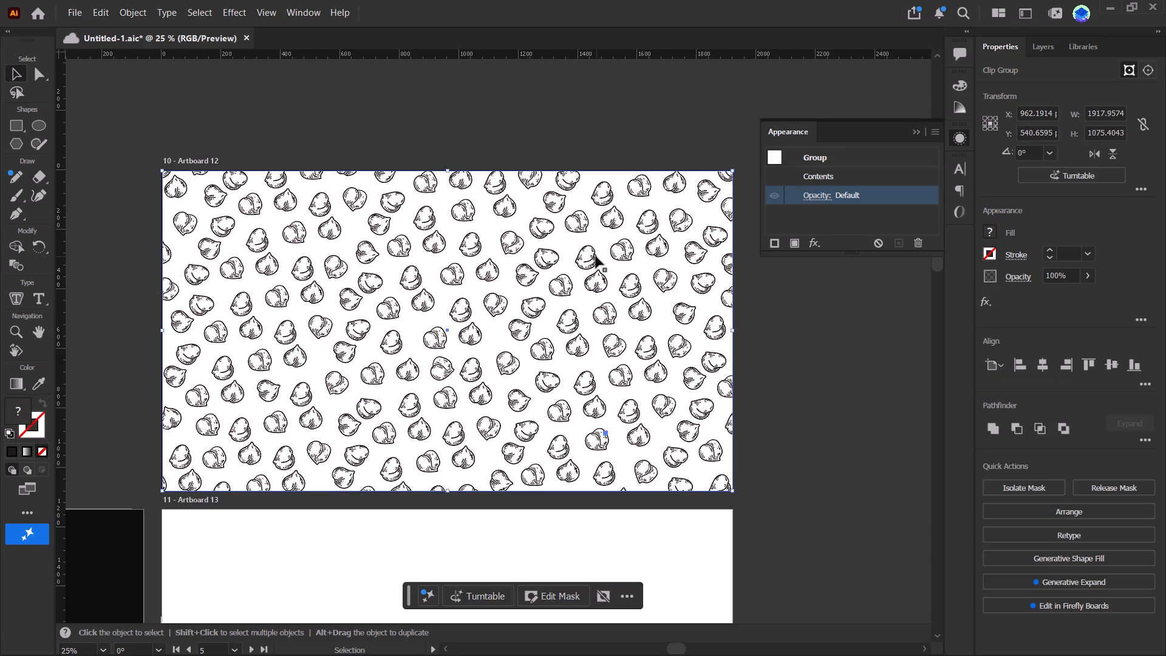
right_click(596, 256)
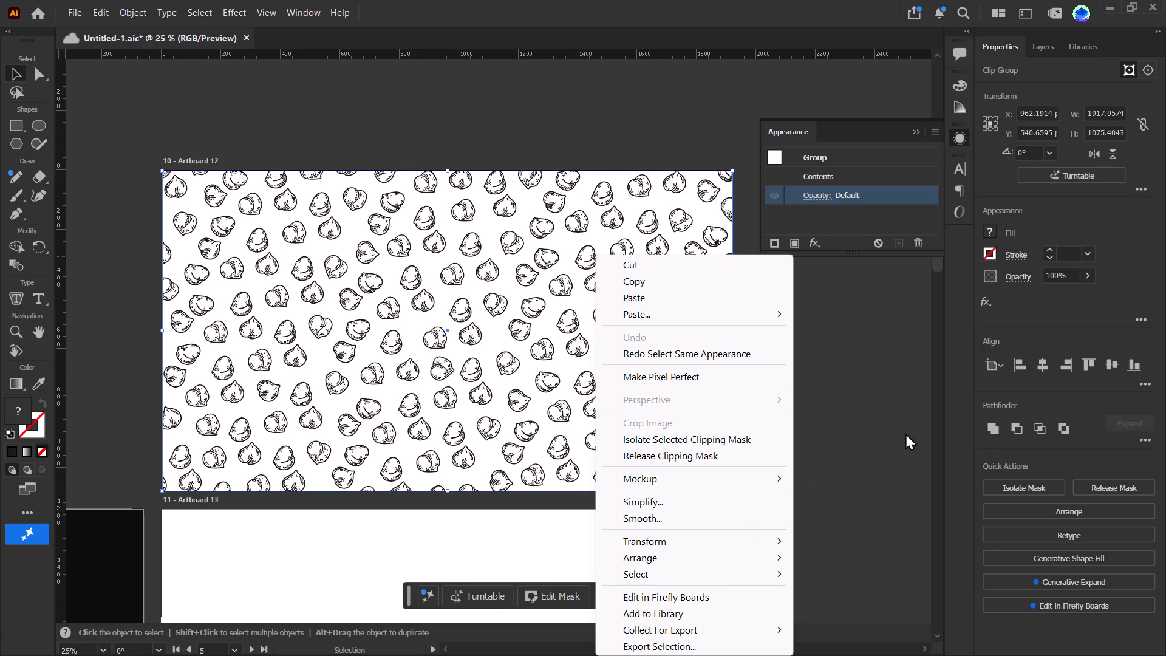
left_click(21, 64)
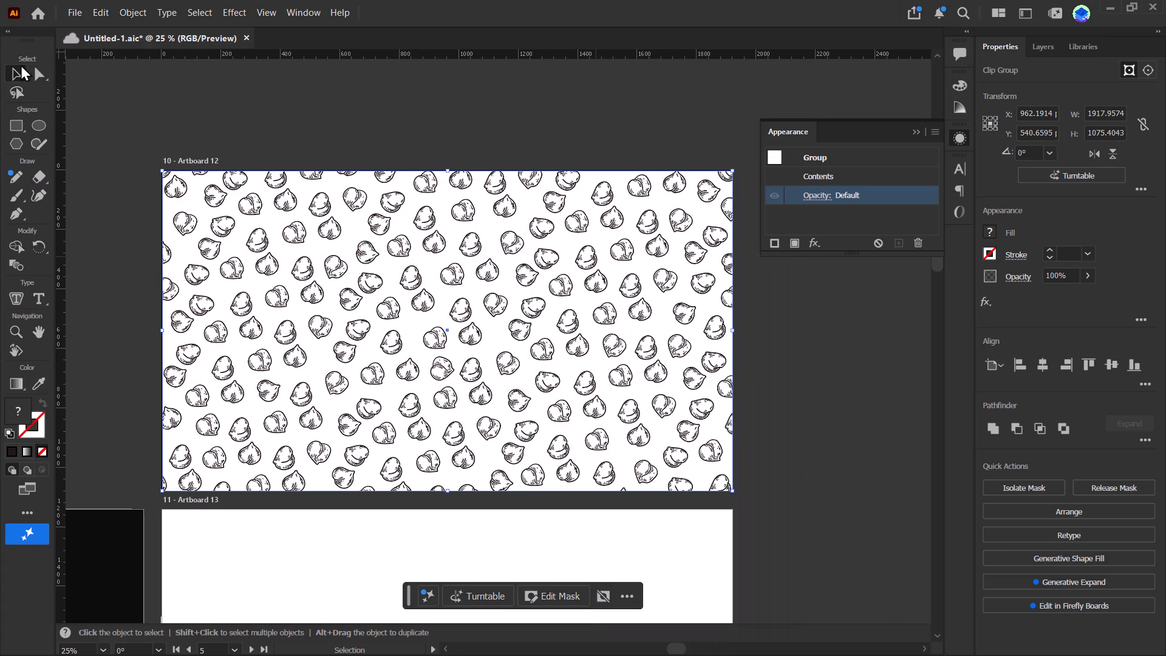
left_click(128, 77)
Isolate the pattern's clip group on Artboard 12 and select all objects with the same appearance as one three-chickpea group.
left_click_drag(142, 155, 604, 351)
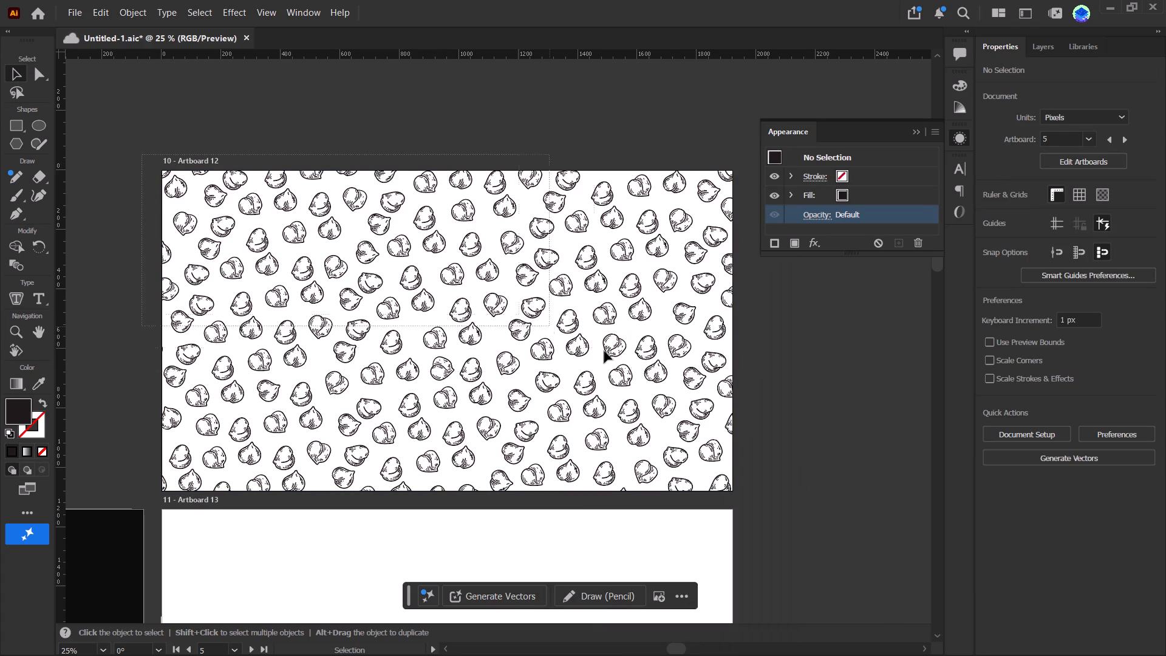
left_click_drag(604, 351, 743, 499)
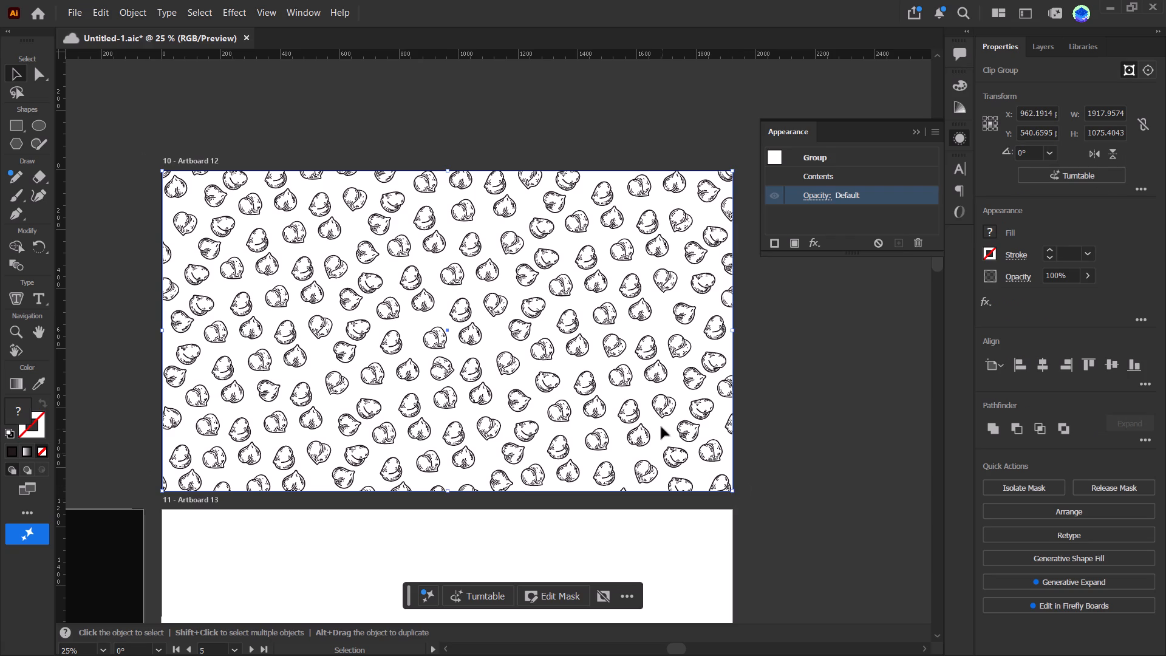
left_click_drag(661, 426, 789, 440, "alt")
left_click_drag(683, 247, 820, 323)
scroll(771, 341, "down", 3, "alt")
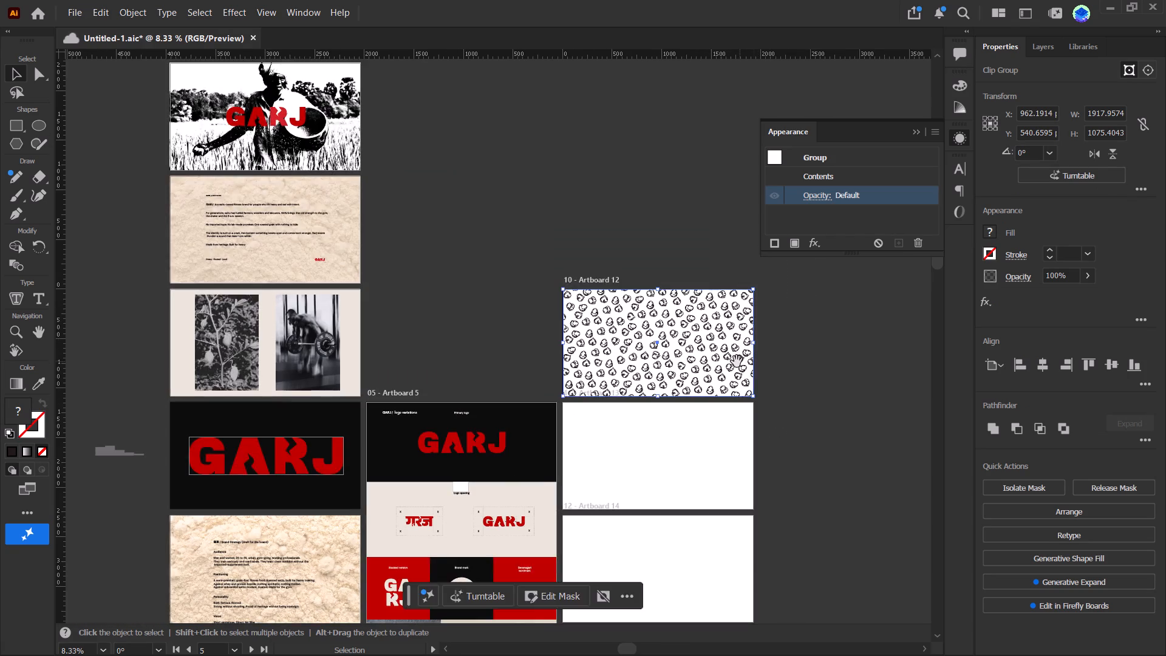
key("space")
key("space")
key("space")
key("space")
left_click_drag(732, 362, 403, 361)
scroll(381, 376, "up", 1, "alt")
double_click(377, 369)
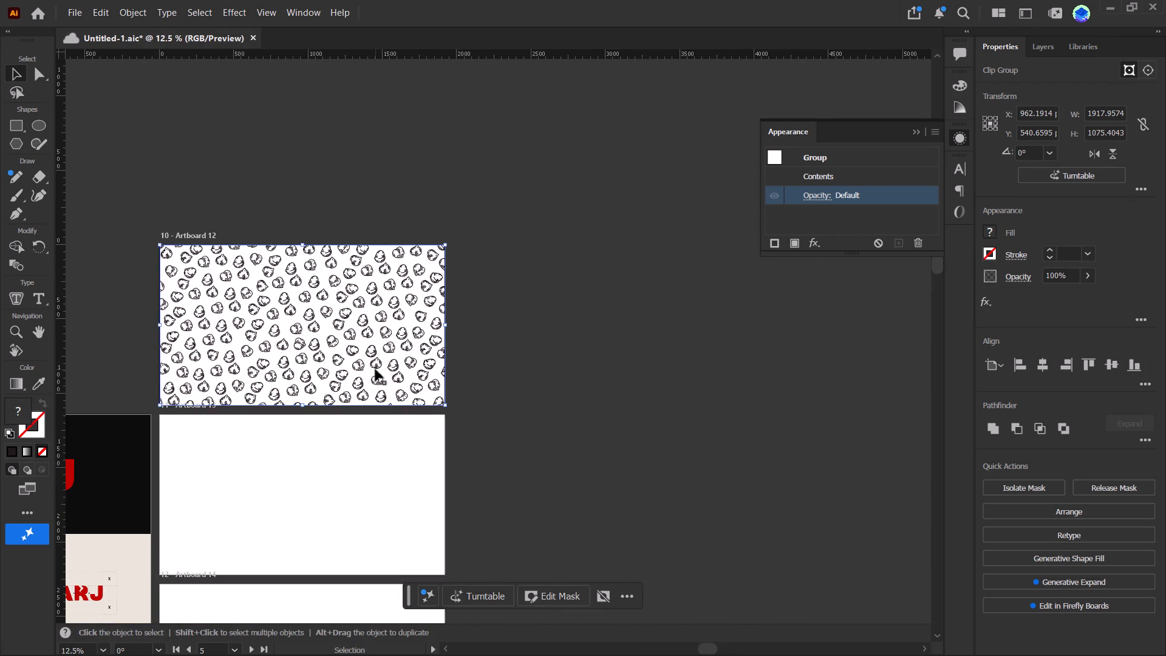
left_click(375, 369)
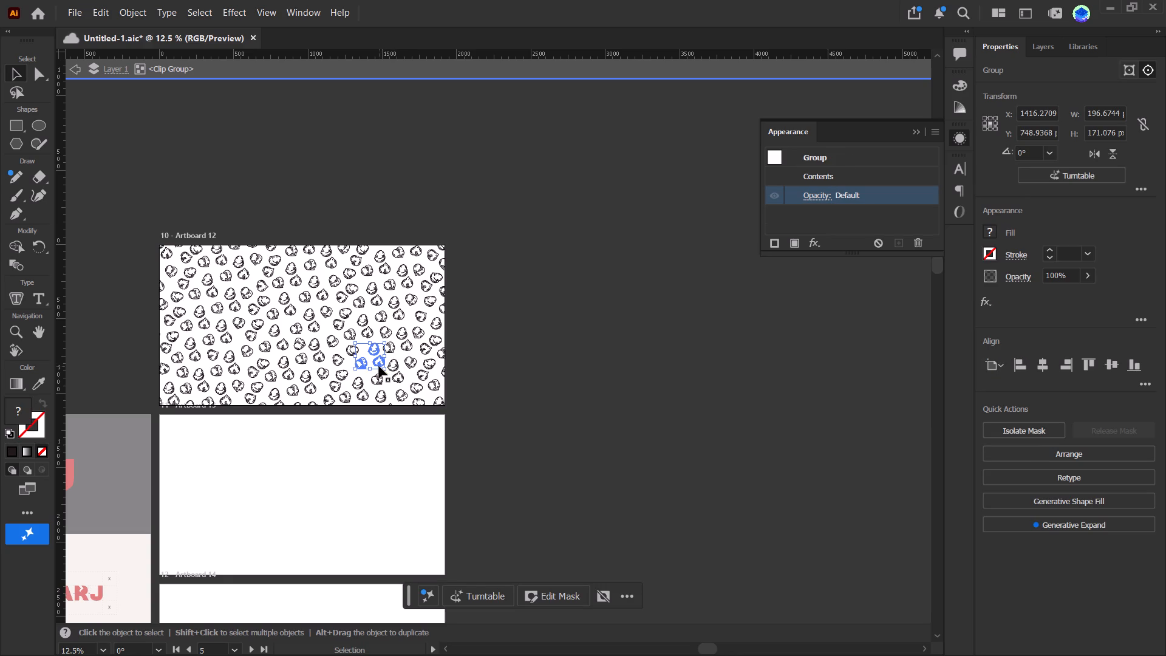
left_click(196, 14)
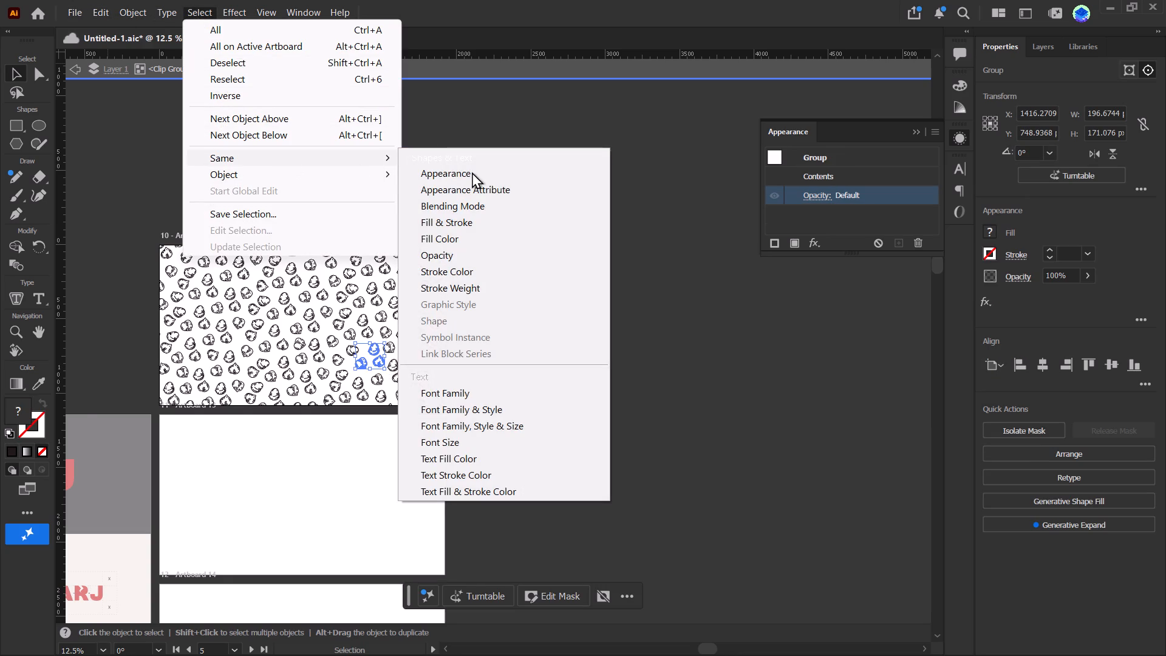
left_click(472, 172)
Move the clipping path and the pattern's upper corner chickpea groups off Artboard 12 to its right, then exit isolation mode.
left_click_drag(387, 276, 482, 224)
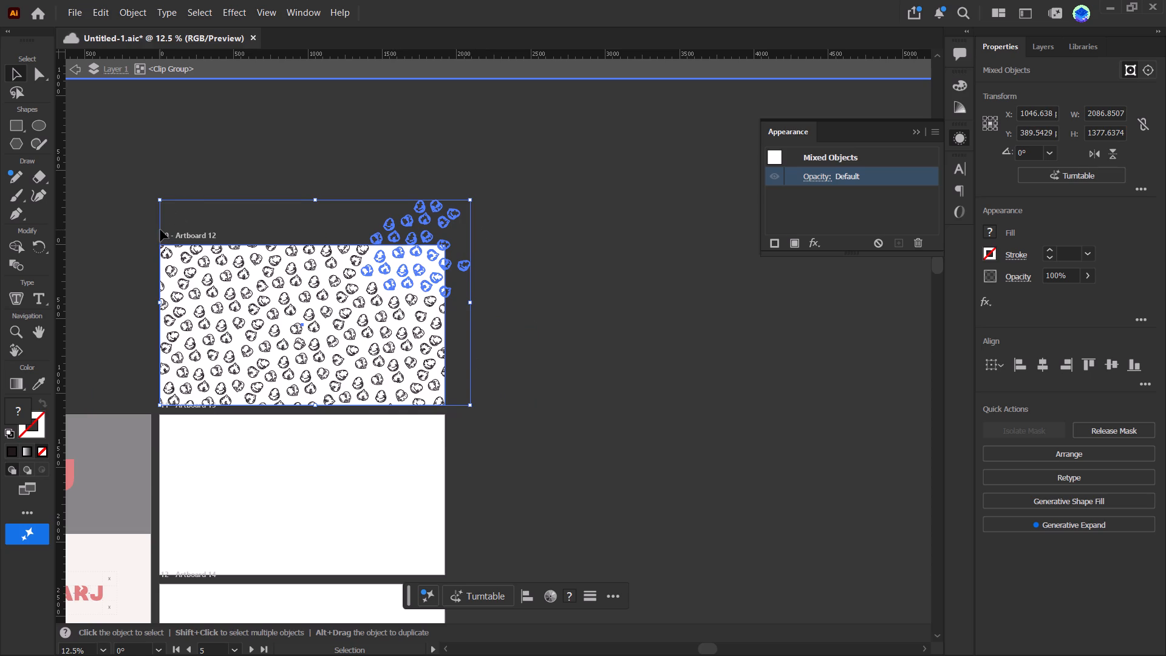
left_click_drag(164, 253, 402, 329, "shift")
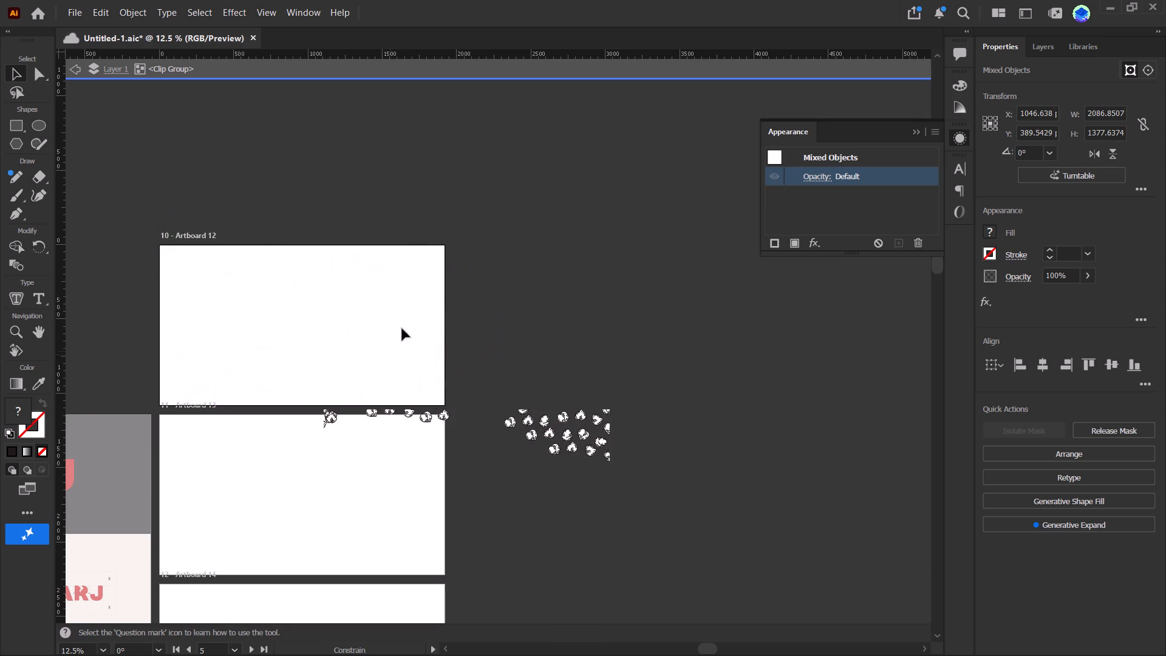
left_click_drag(402, 329, 518, 223, "shift")
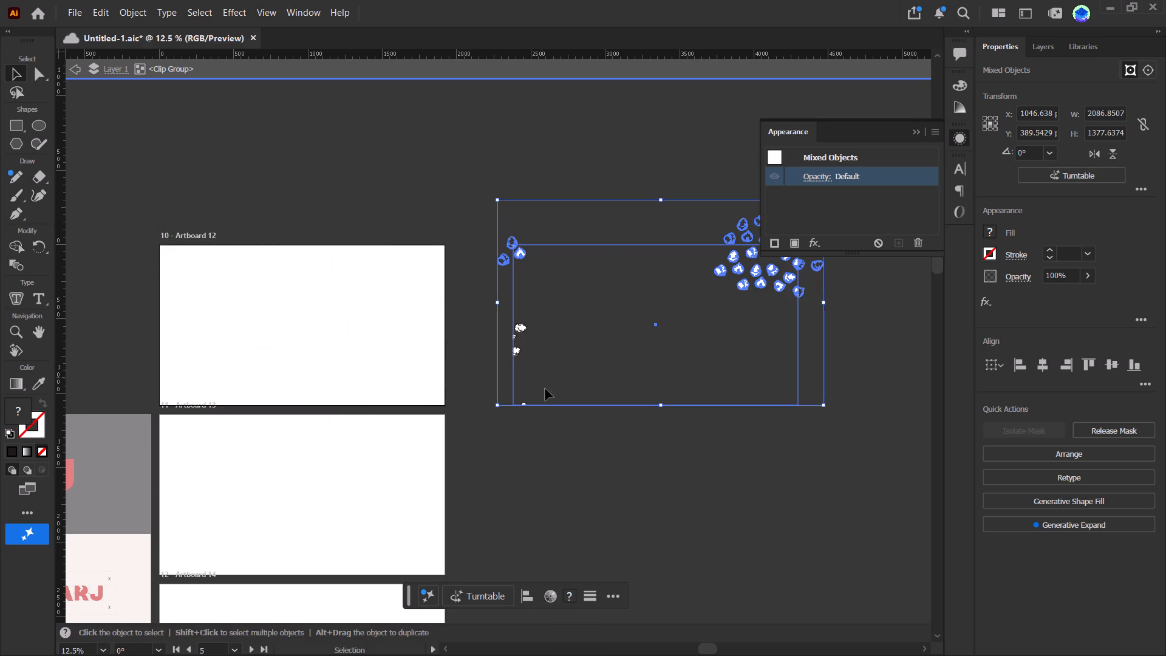
double_click(571, 463)
Examine the moved chickpeas beside Artboard 12 up close against the dark canvas.
key("space")
key("space")
key("space")
key("space")
key("space")
key("space")
key("space")
key("space")
key("space")
key("space")
key("space")
key("space")
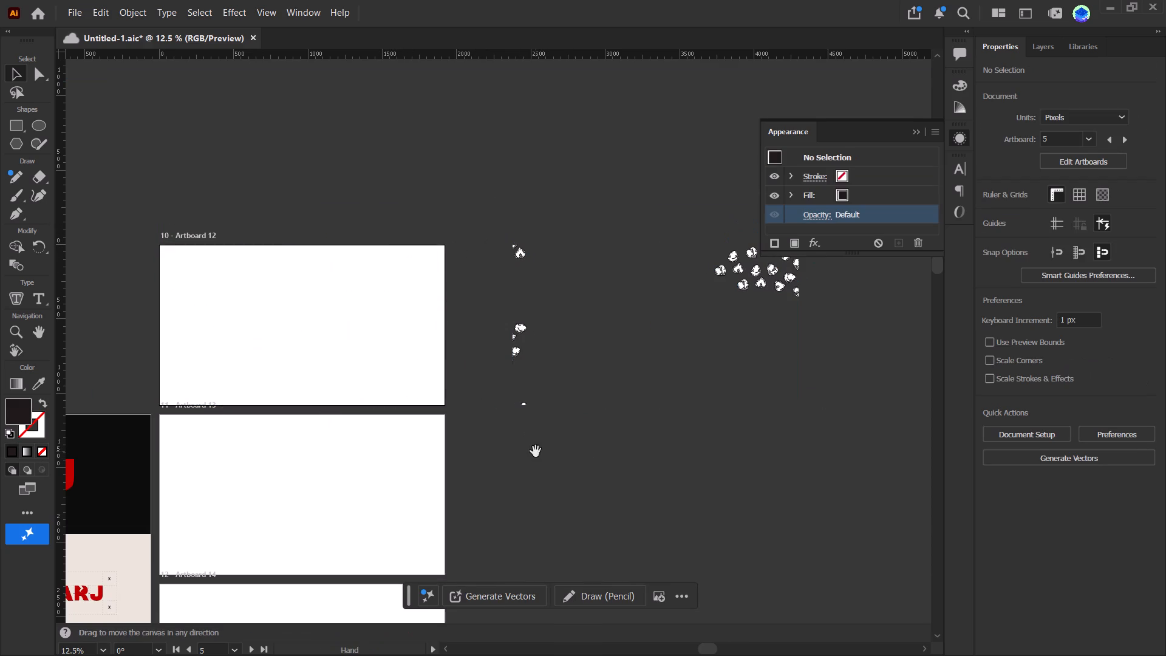
left_click_drag(536, 451, 604, 443)
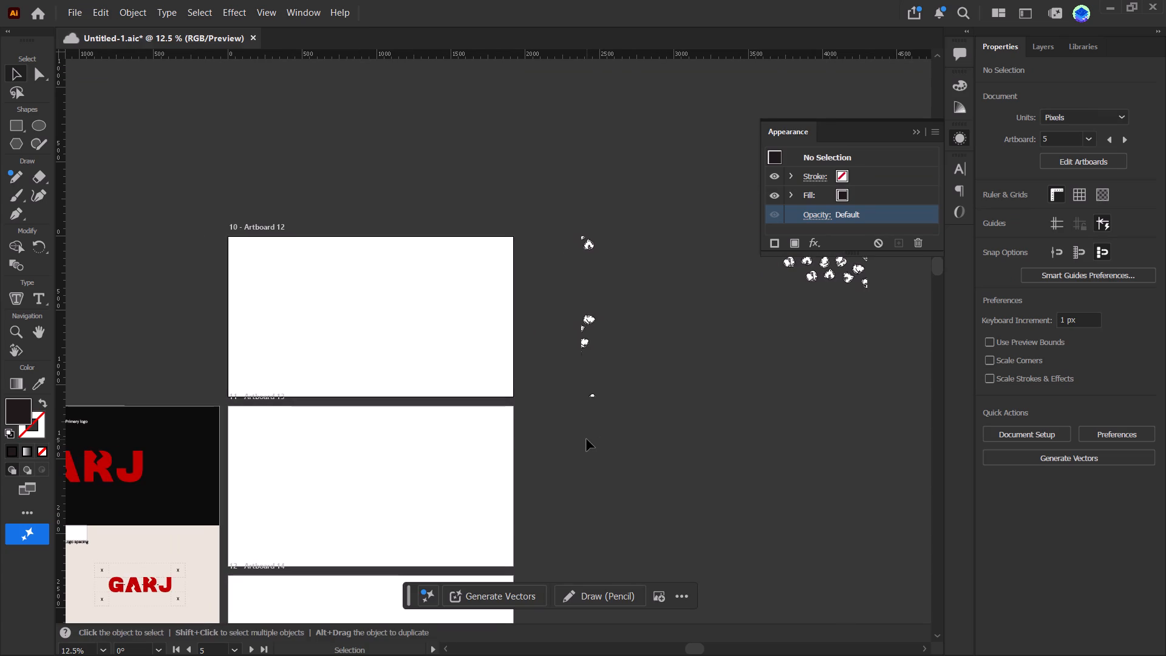
key("space")
key("space")
key("space")
key("space")
key("space")
key("space")
key("space")
key("space")
key("space")
key("space")
key("space")
key("space")
left_click_drag(483, 422, 505, 407)
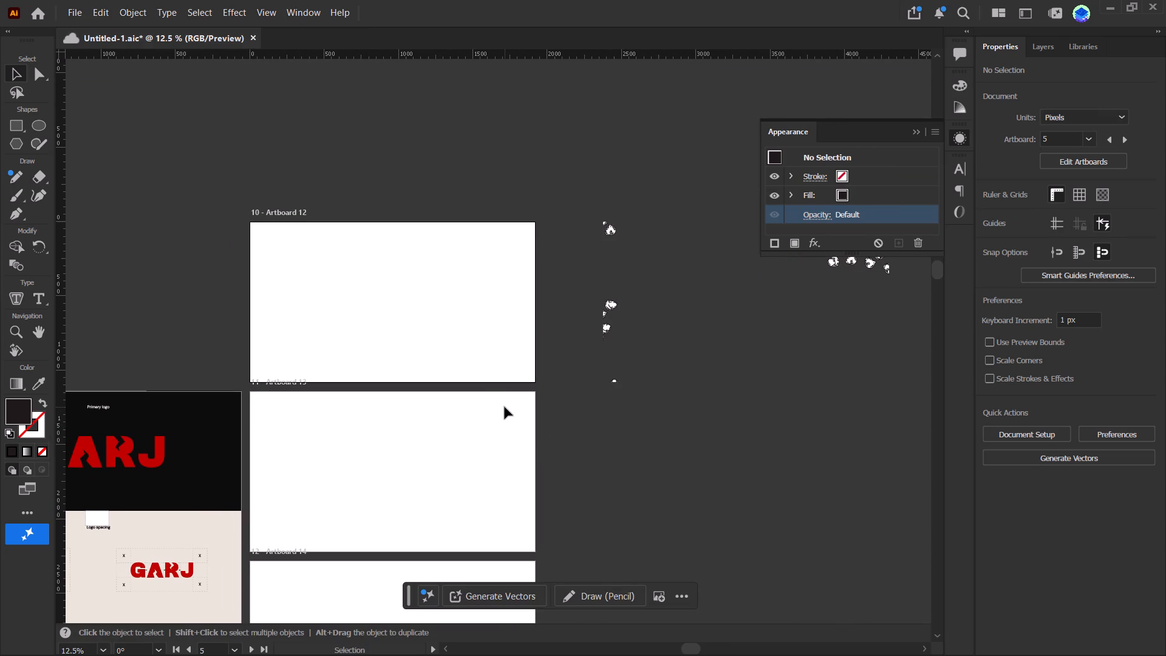
key("space")
key("space")
key("space")
key("space")
left_click_drag(647, 284, 259, 334)
scroll(438, 314, "up", 5, "alt")
key("space")
key("space")
key("space")
key("space")
key("space")
key("space")
key("space")
key("space")
left_click_drag(503, 296, 438, 320)
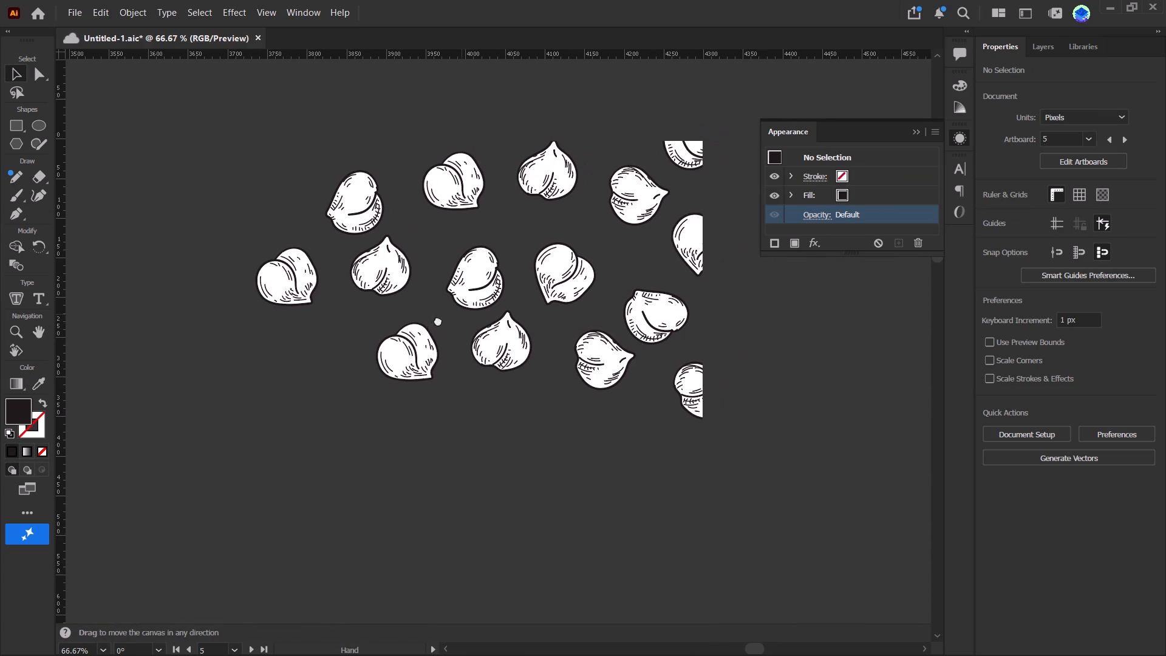
left_click_drag(438, 320, 410, 330)
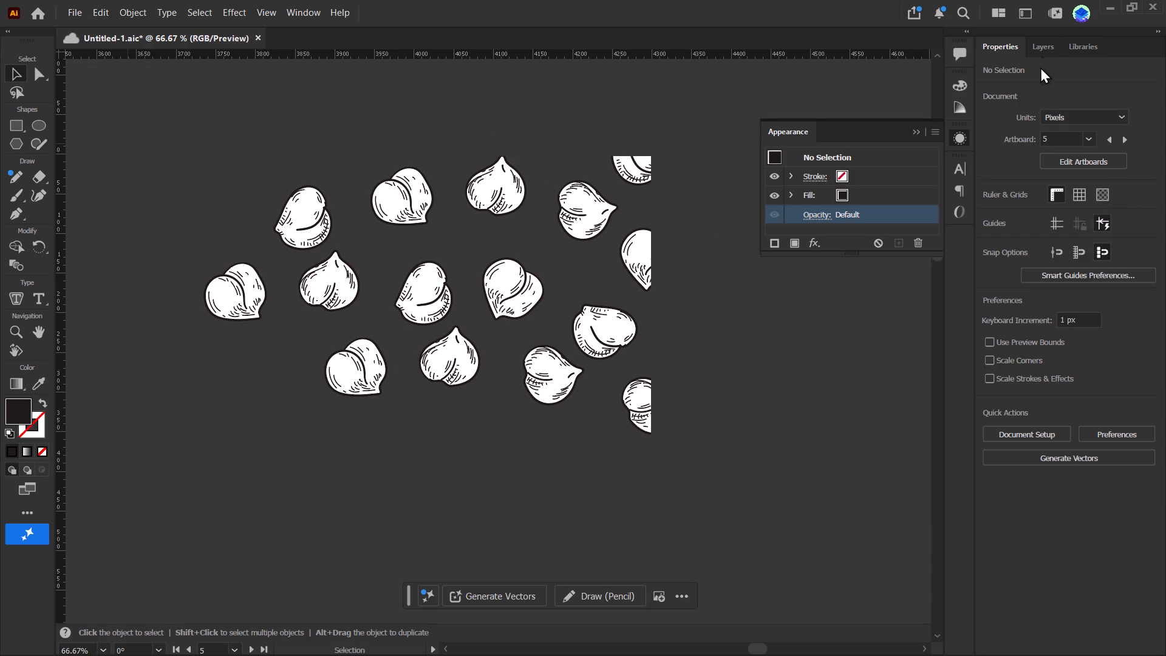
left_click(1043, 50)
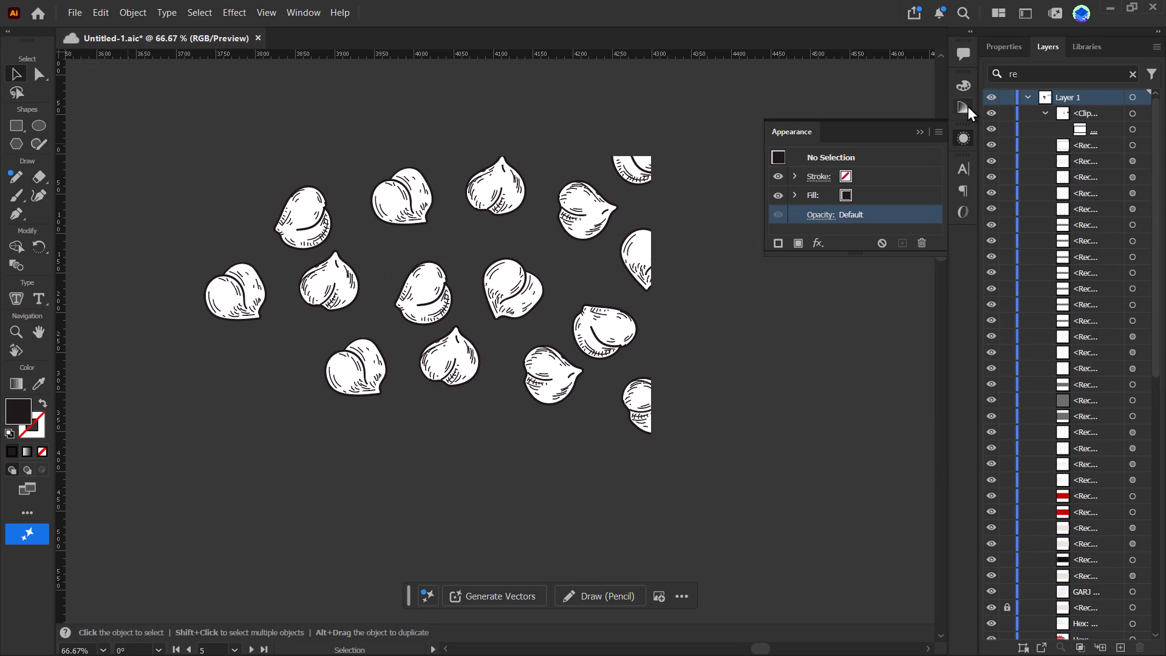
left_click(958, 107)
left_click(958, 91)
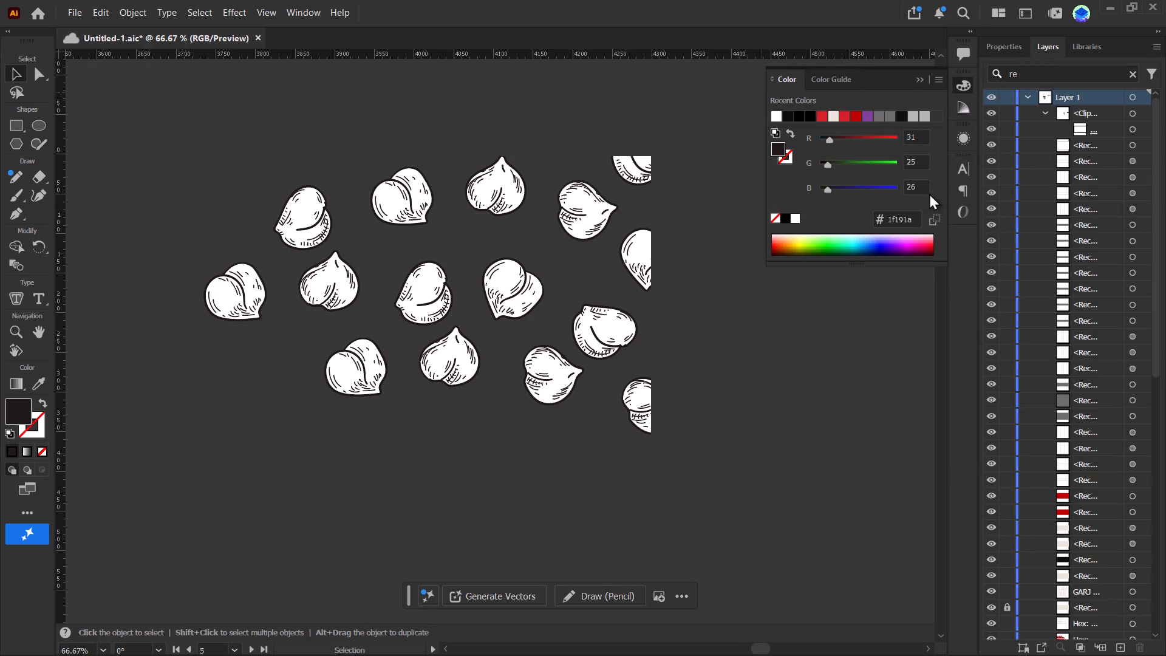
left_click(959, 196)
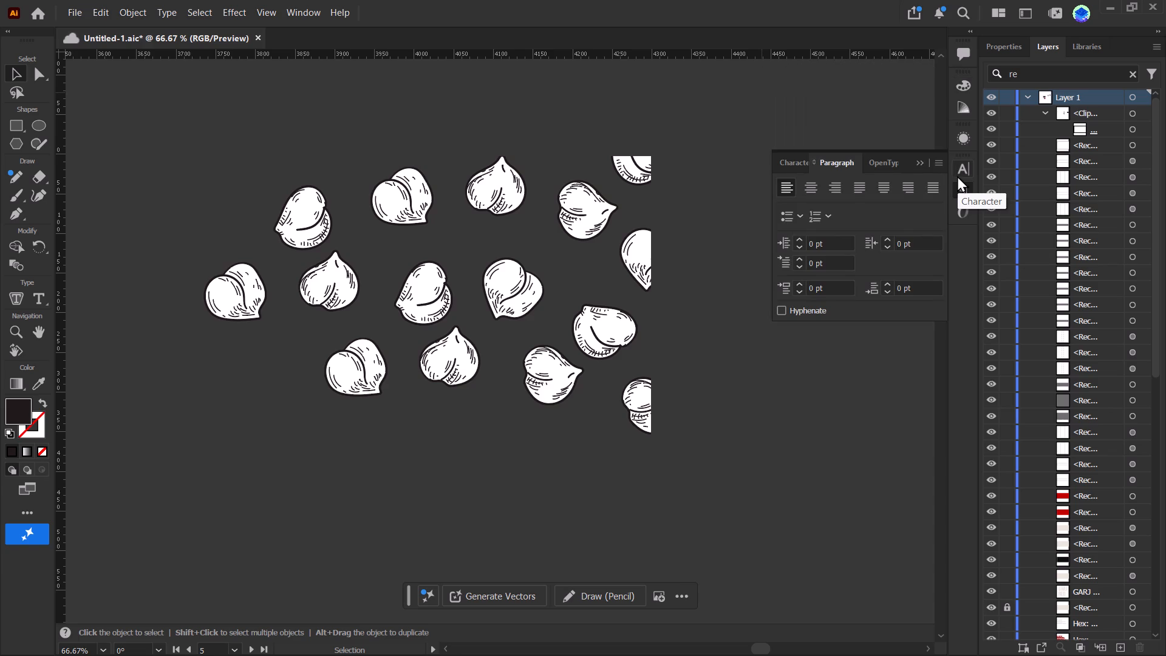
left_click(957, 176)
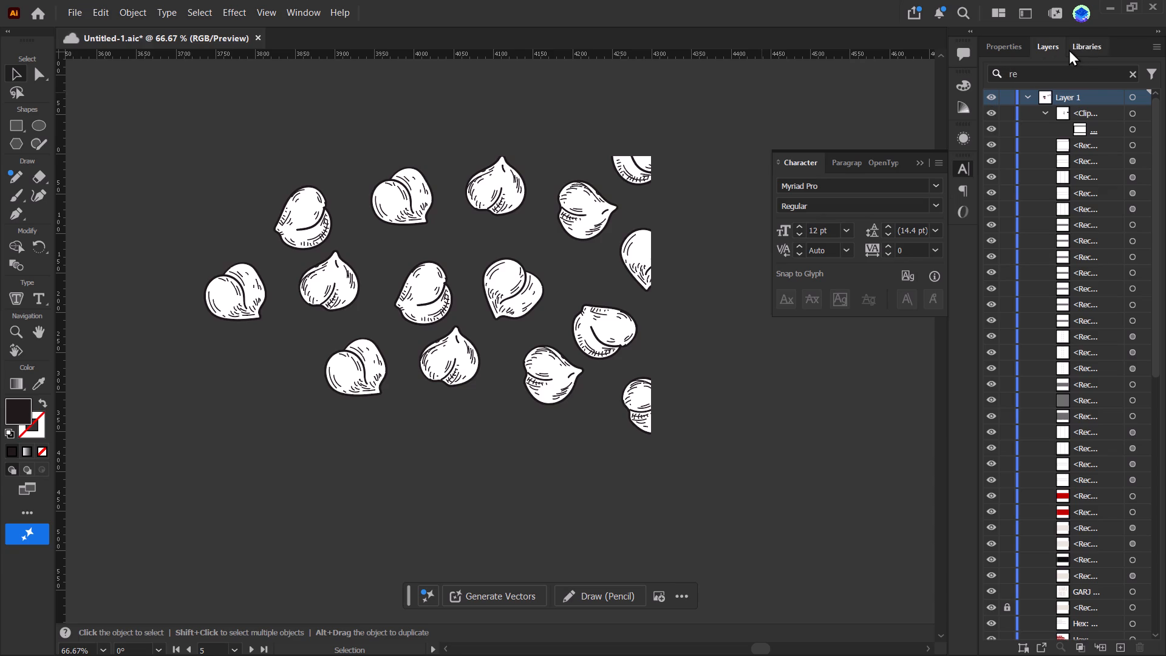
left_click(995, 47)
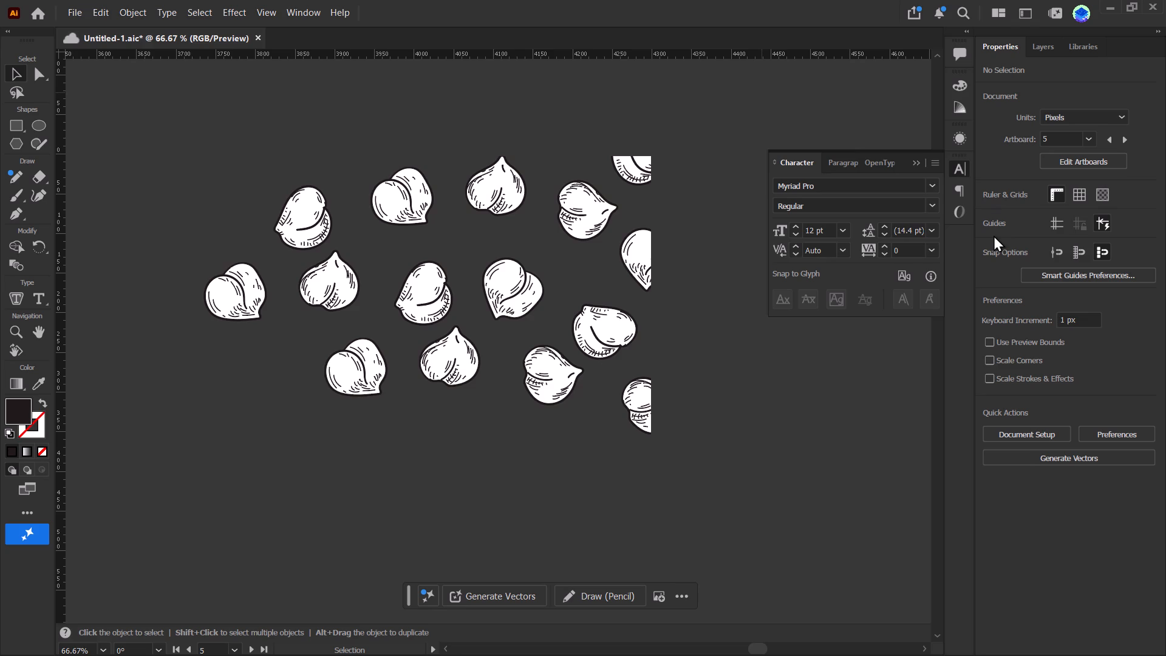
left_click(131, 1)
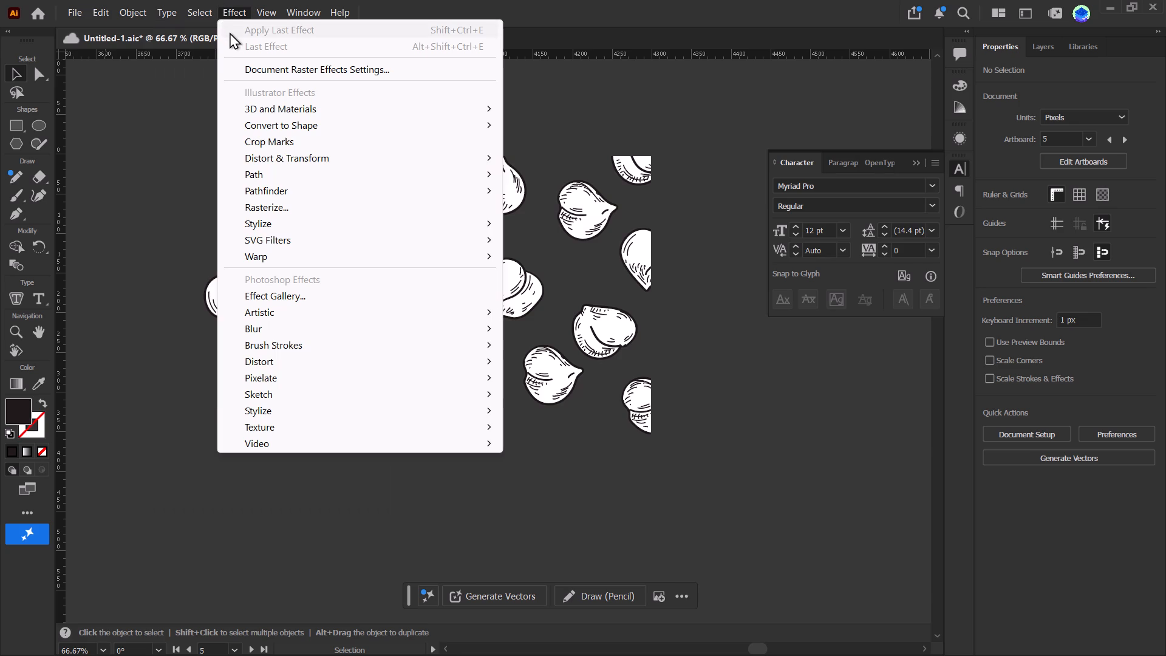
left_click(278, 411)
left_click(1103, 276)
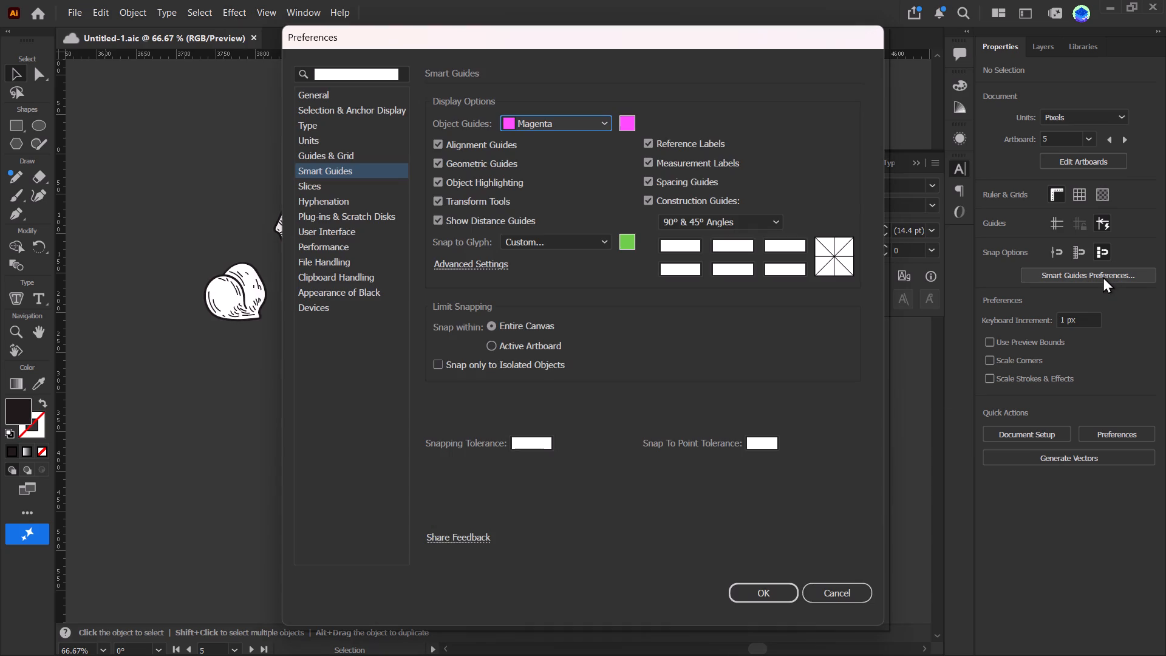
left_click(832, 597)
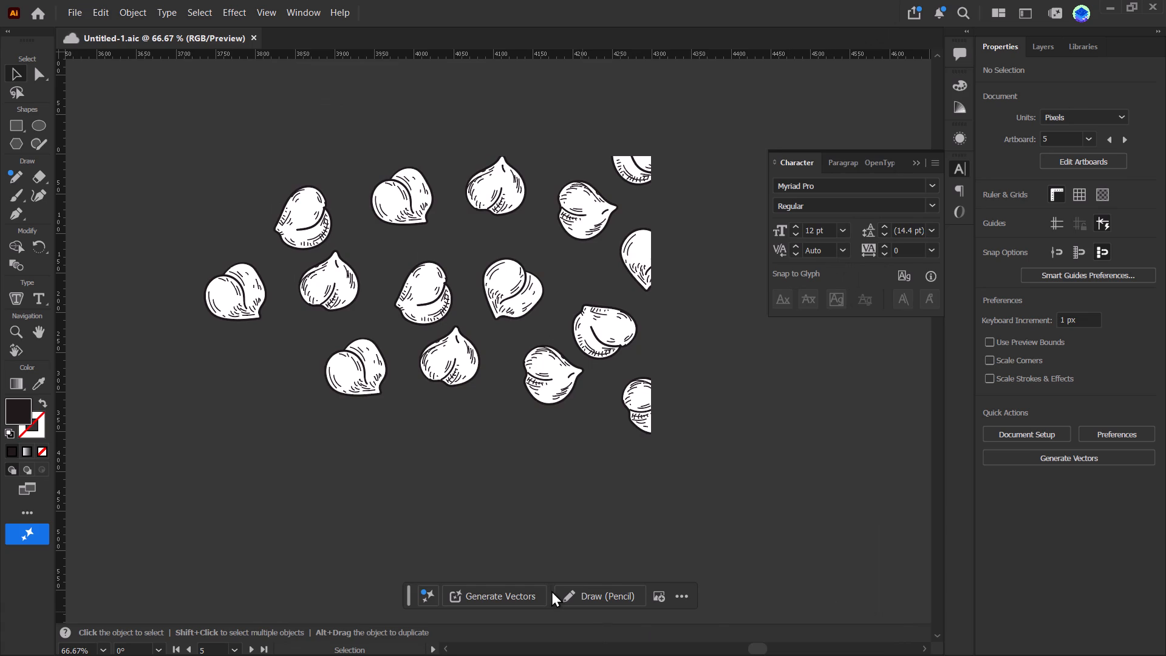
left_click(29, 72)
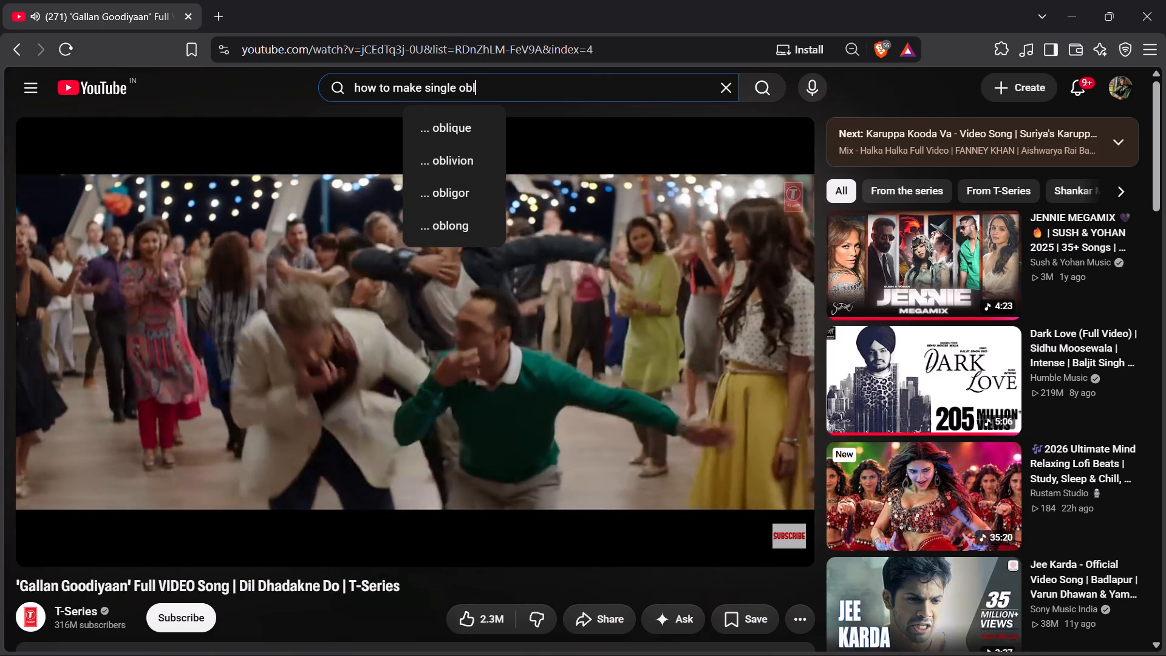
key("BackSpace")
type("ject as")
key("BackSpace")
key("space")
key("BackSpace")
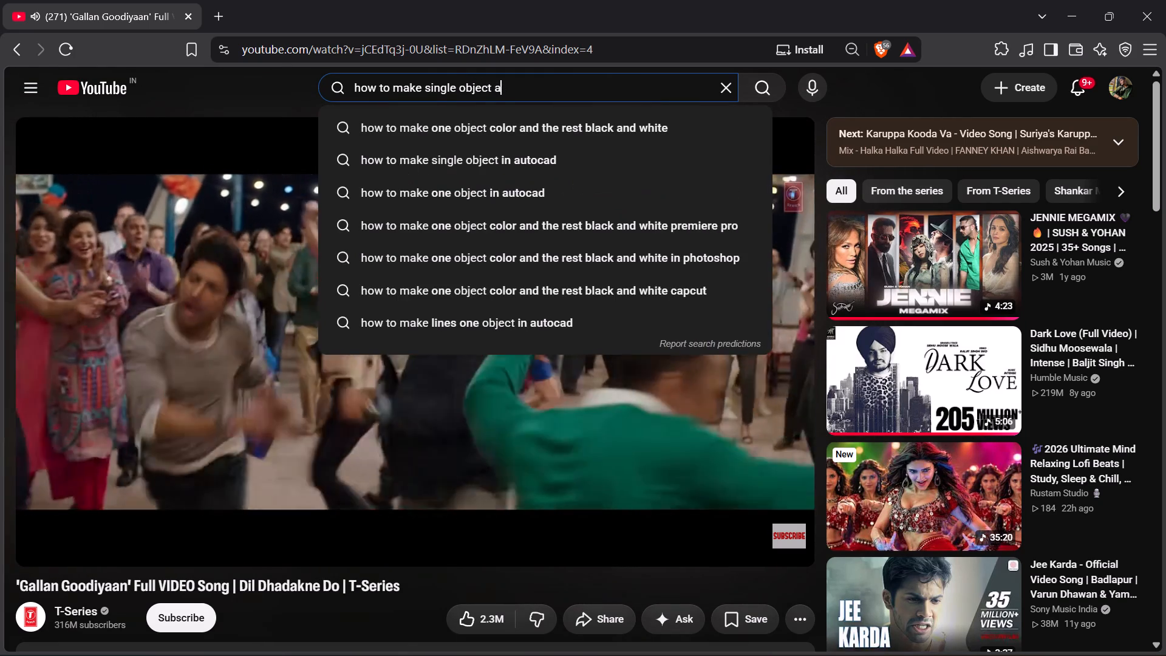
type("s a")
key("space")
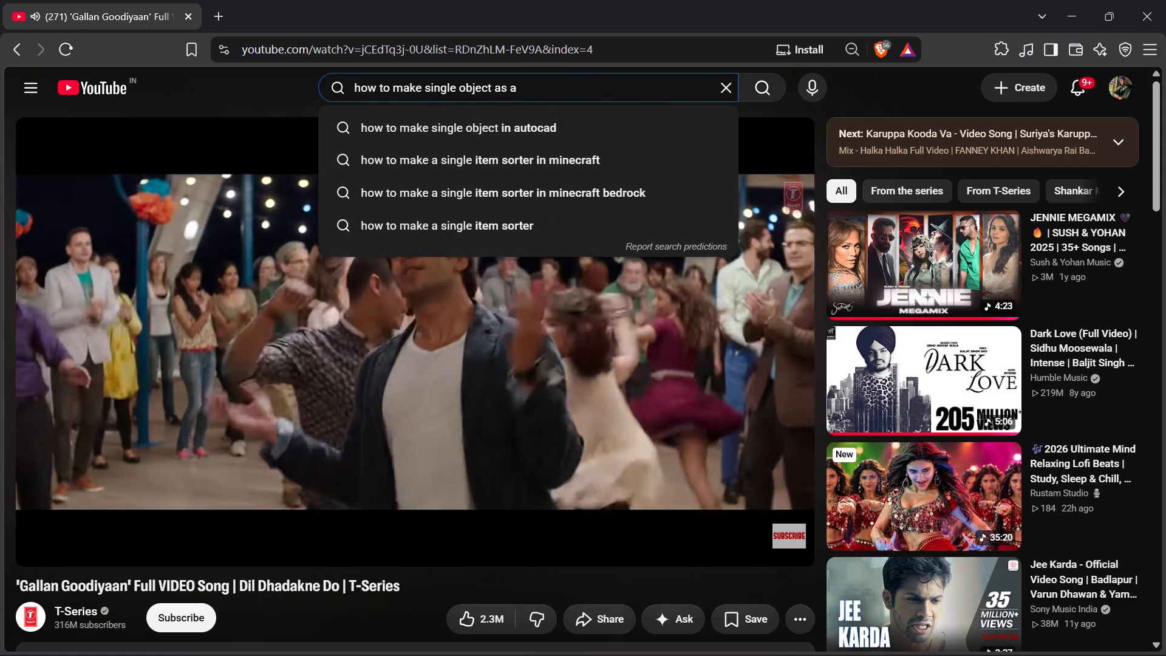
type("patter")
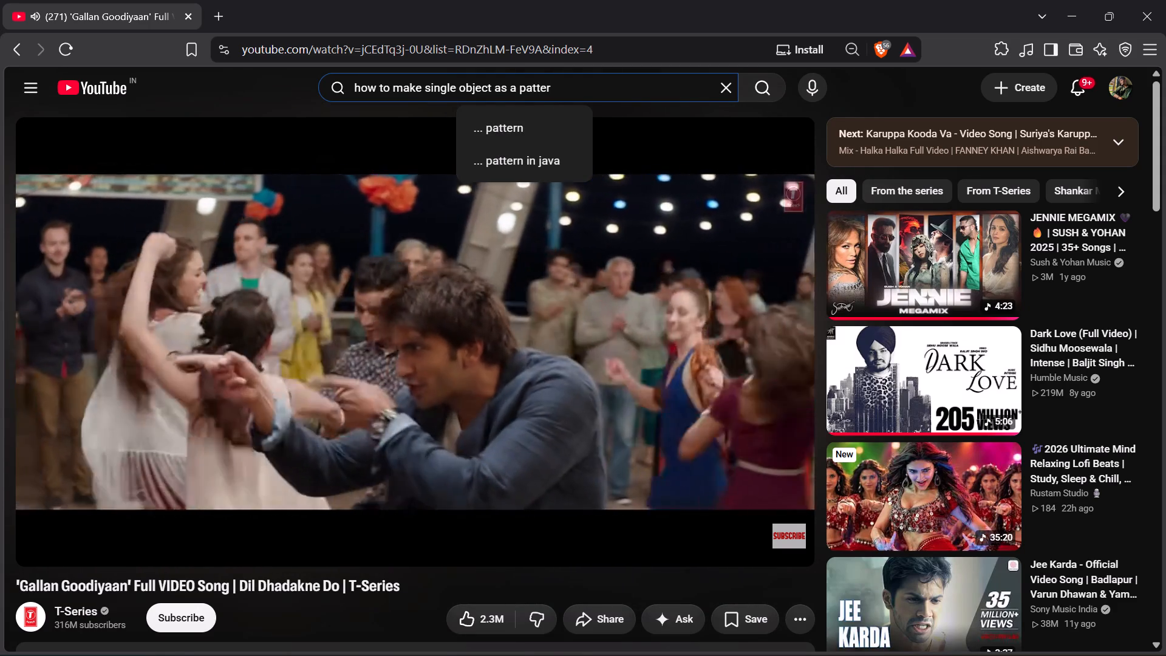
key("n")
key("Return")
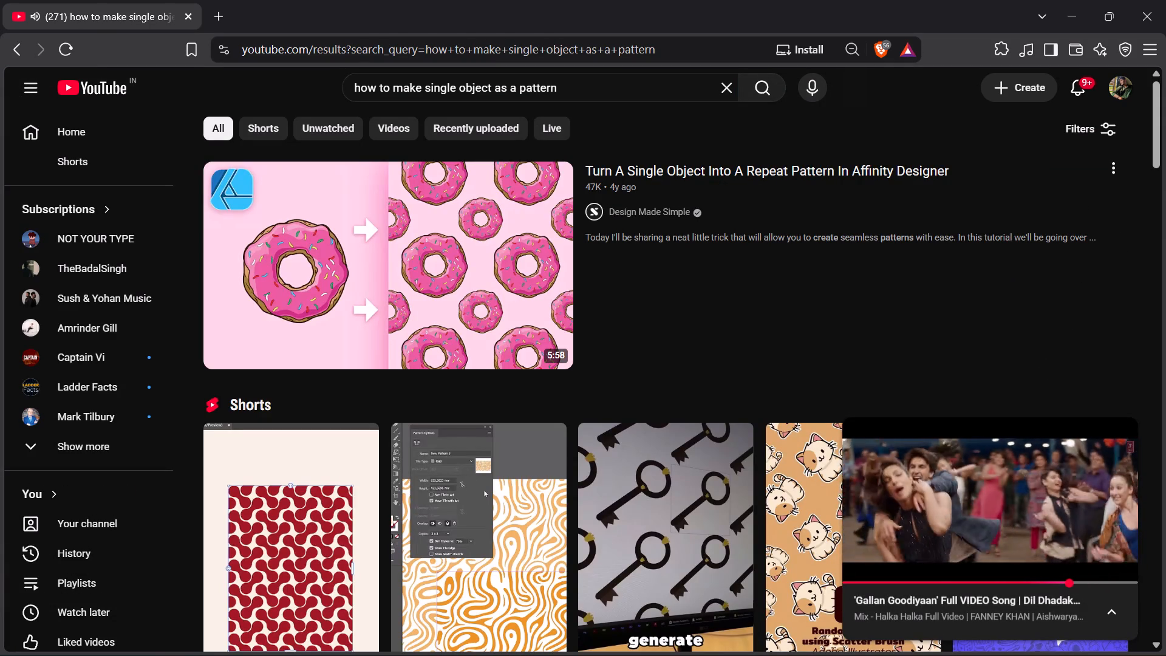
Open the Short "Create Pattern in Adobe Illustrator" from the results and watch how the pattern is made and configured.
scroll(432, 80, "down", 2)
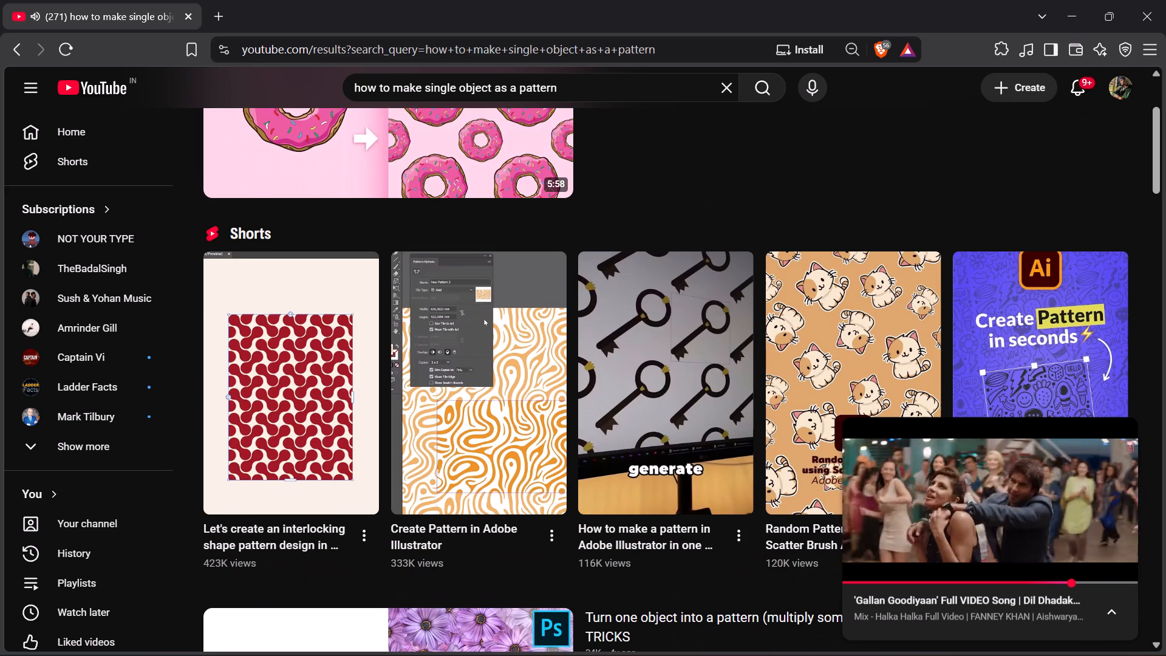
scroll(432, 80, "down", 3)
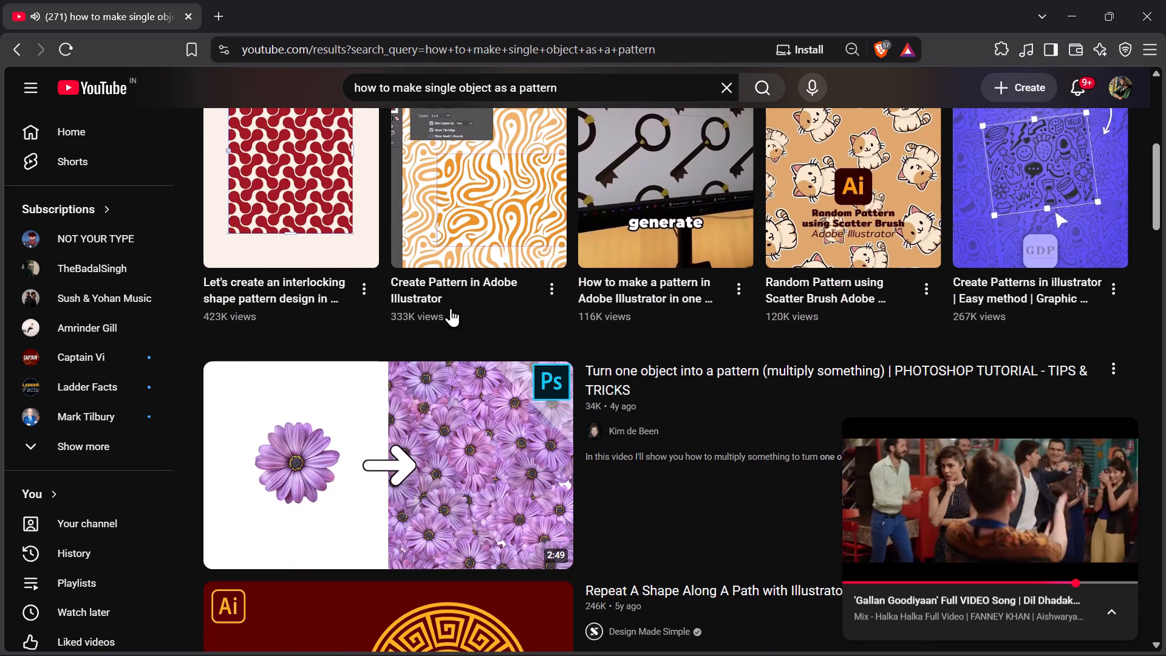
left_click(454, 225)
left_click(454, 225)
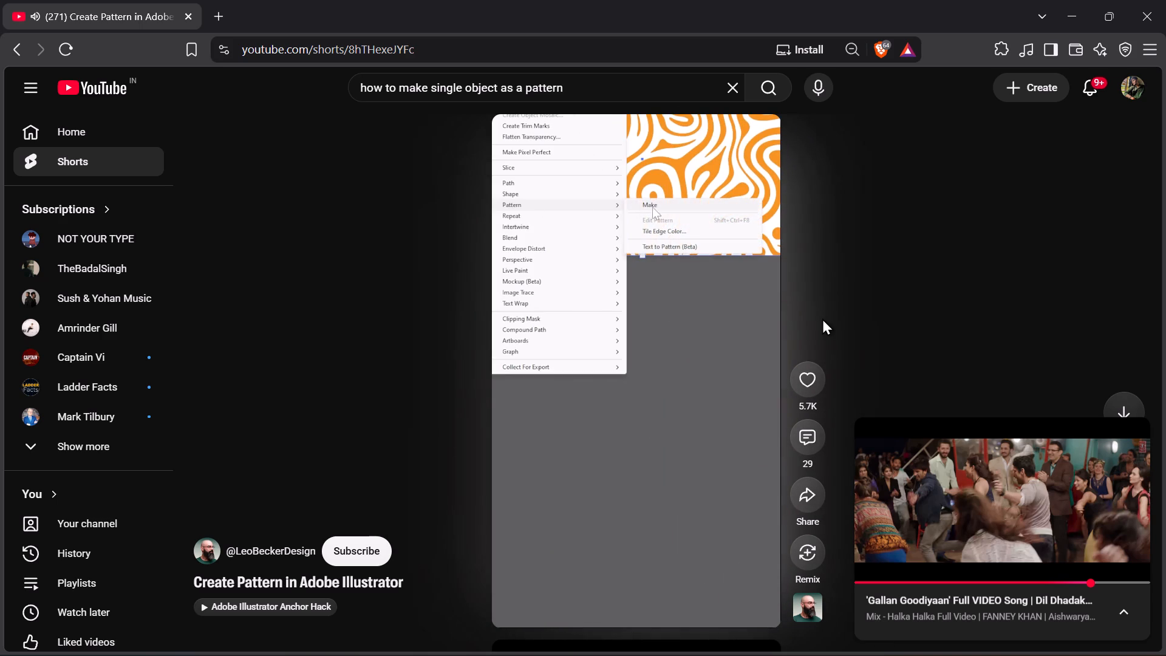
left_click(822, 318)
left_click(822, 318)
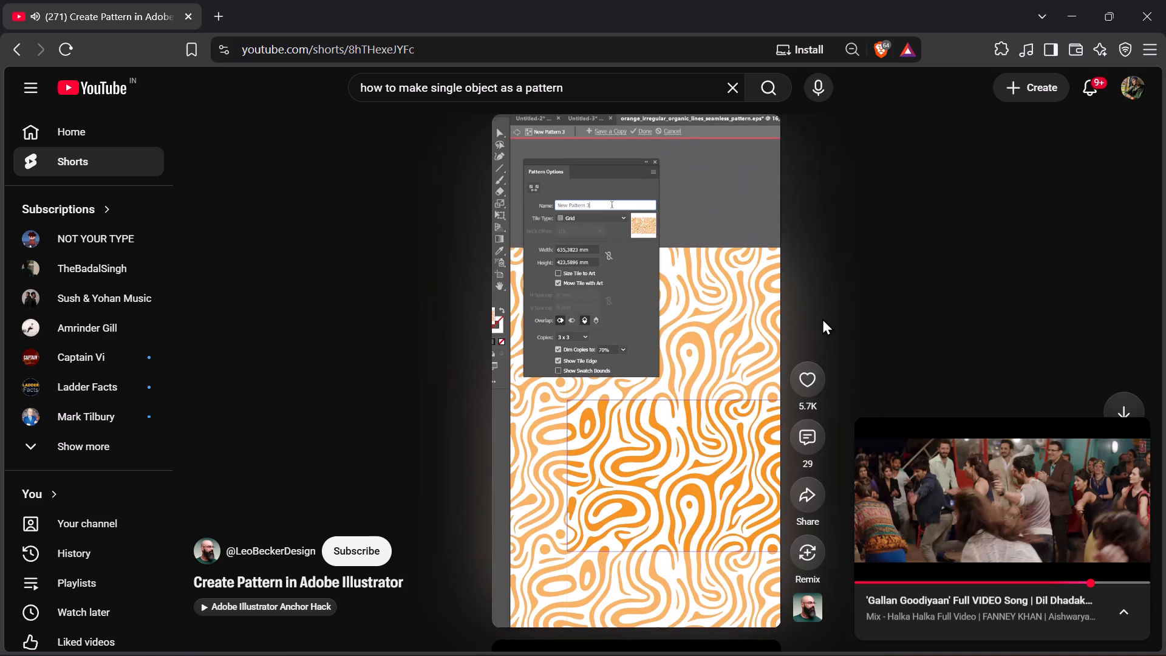
left_click(659, 355)
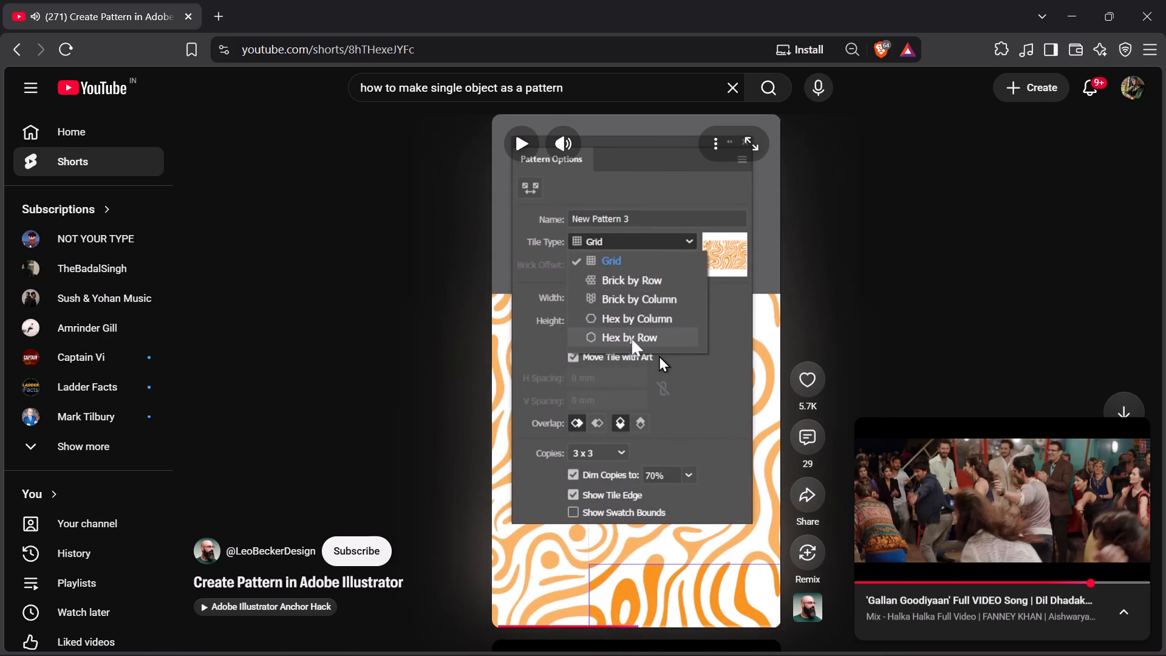
key("space")
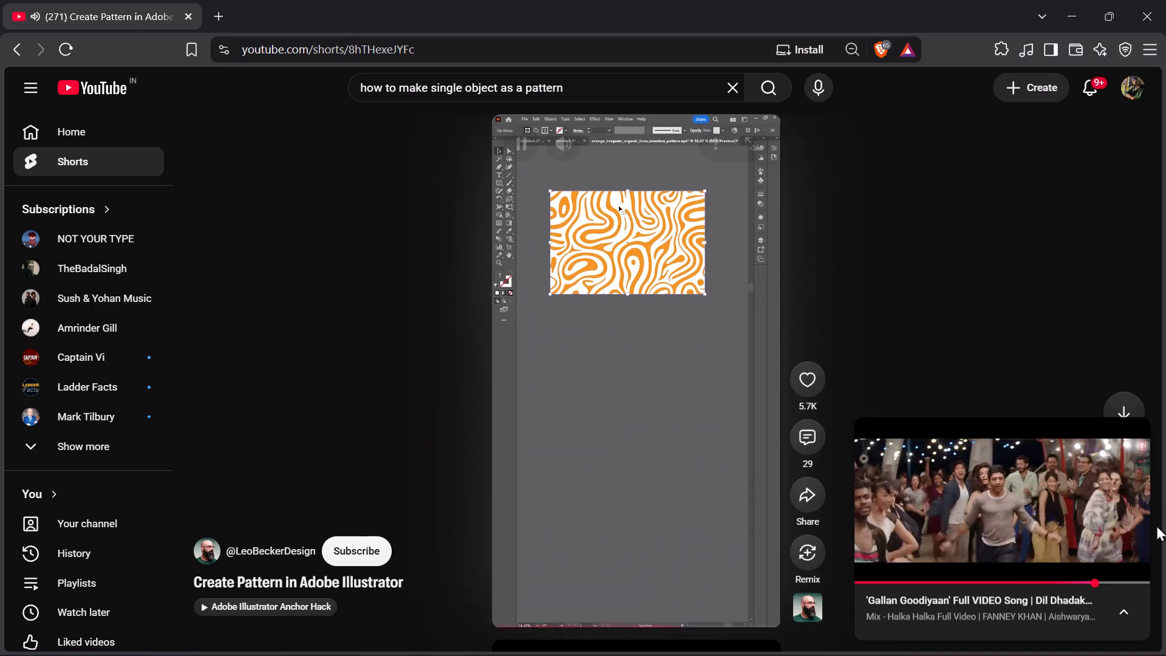
left_click(998, 495)
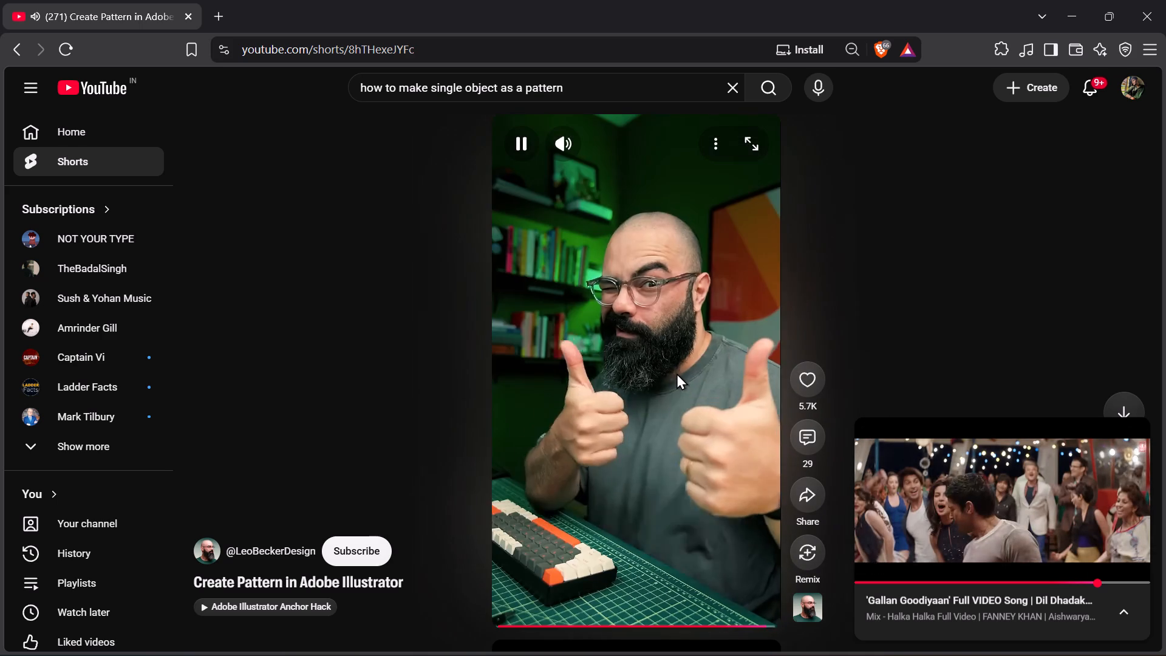
left_click(678, 374)
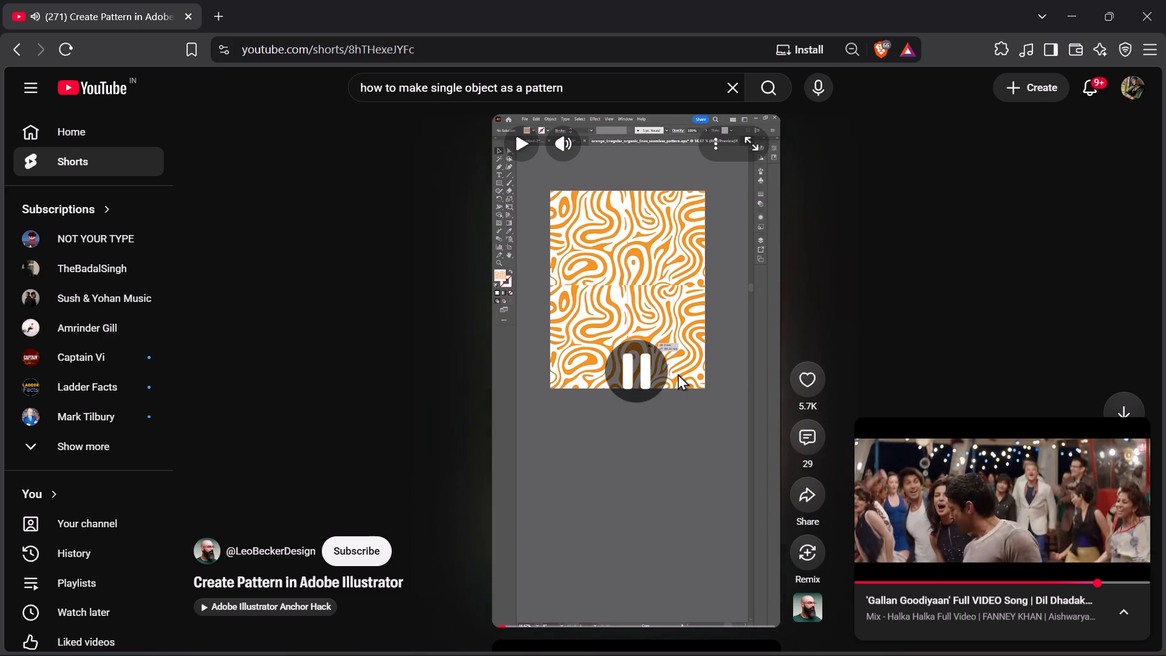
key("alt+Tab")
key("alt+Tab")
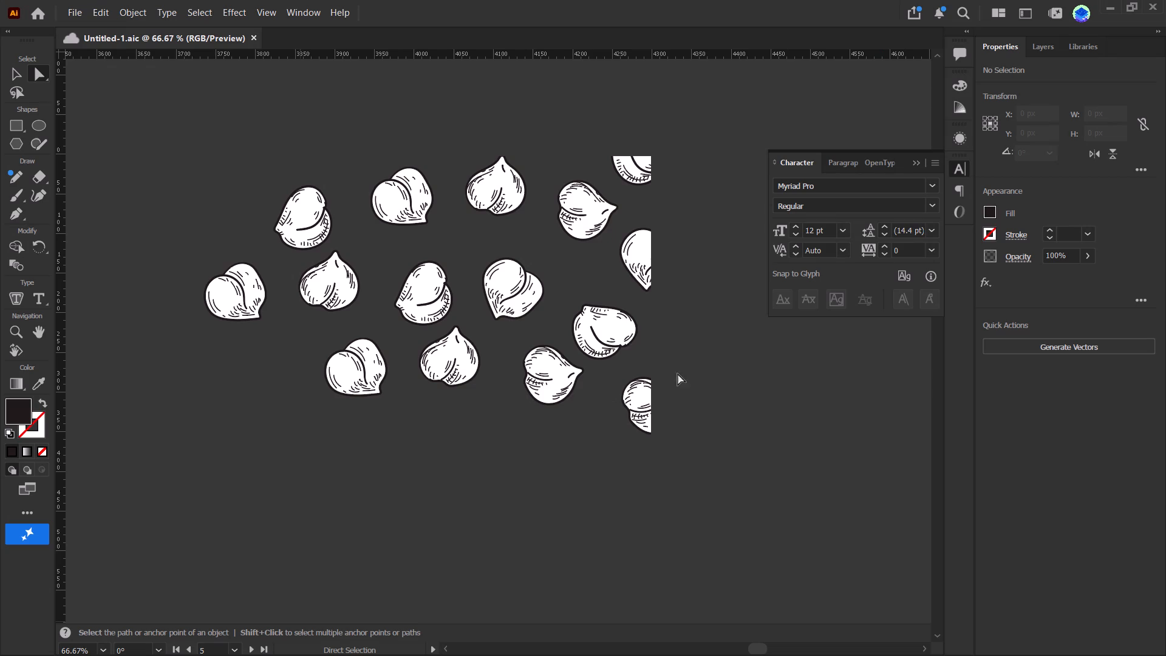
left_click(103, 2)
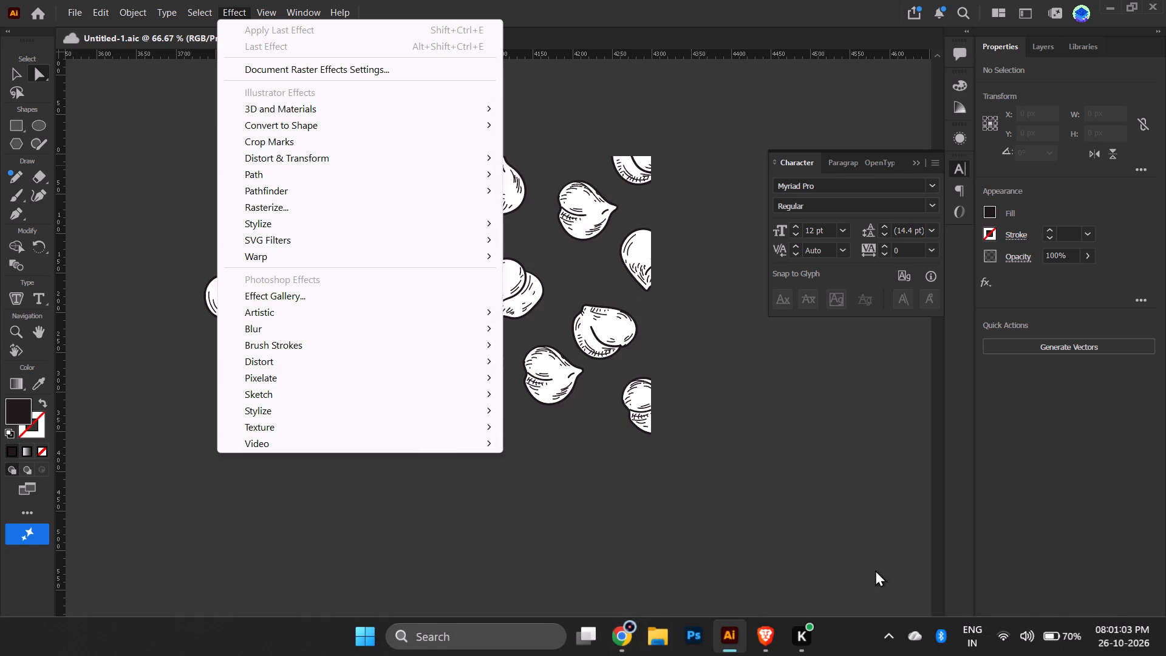
Return to the Short in Brave and replay it, pausing where the Pattern Make command is chosen.
left_click(768, 635)
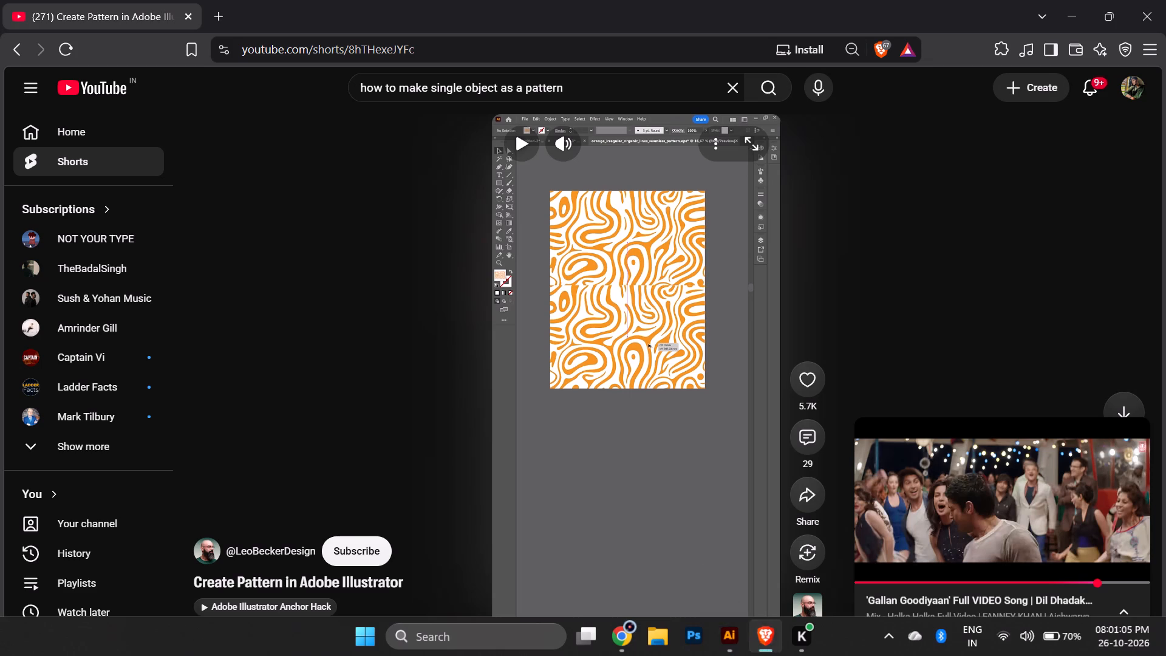
left_click(579, 562)
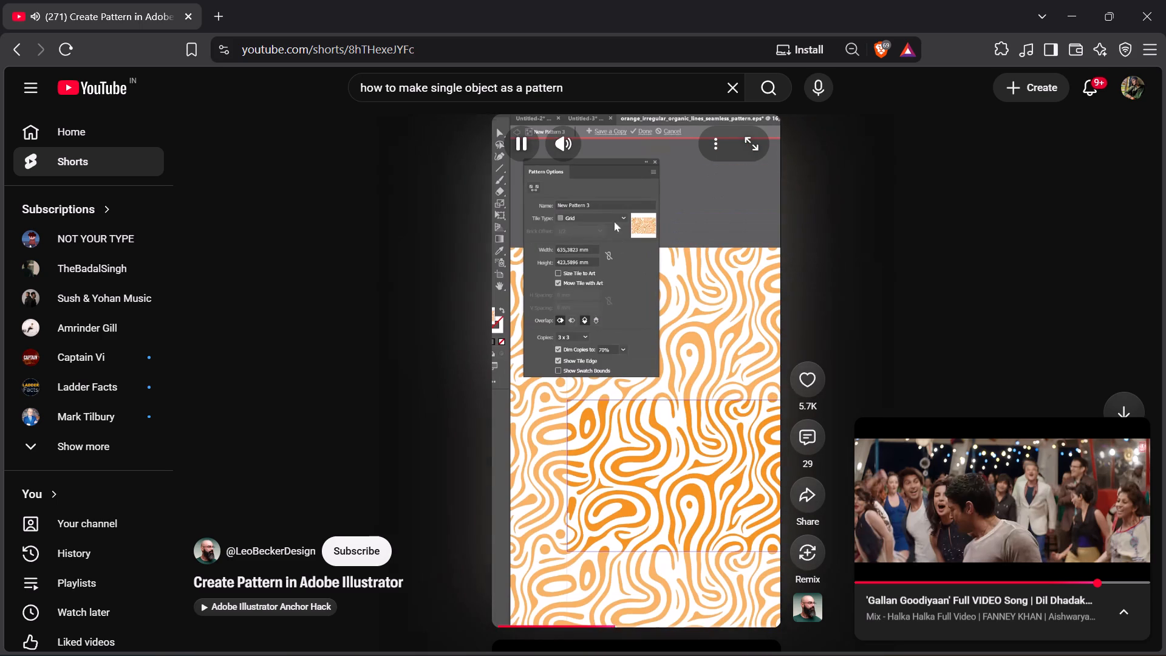
key("Left")
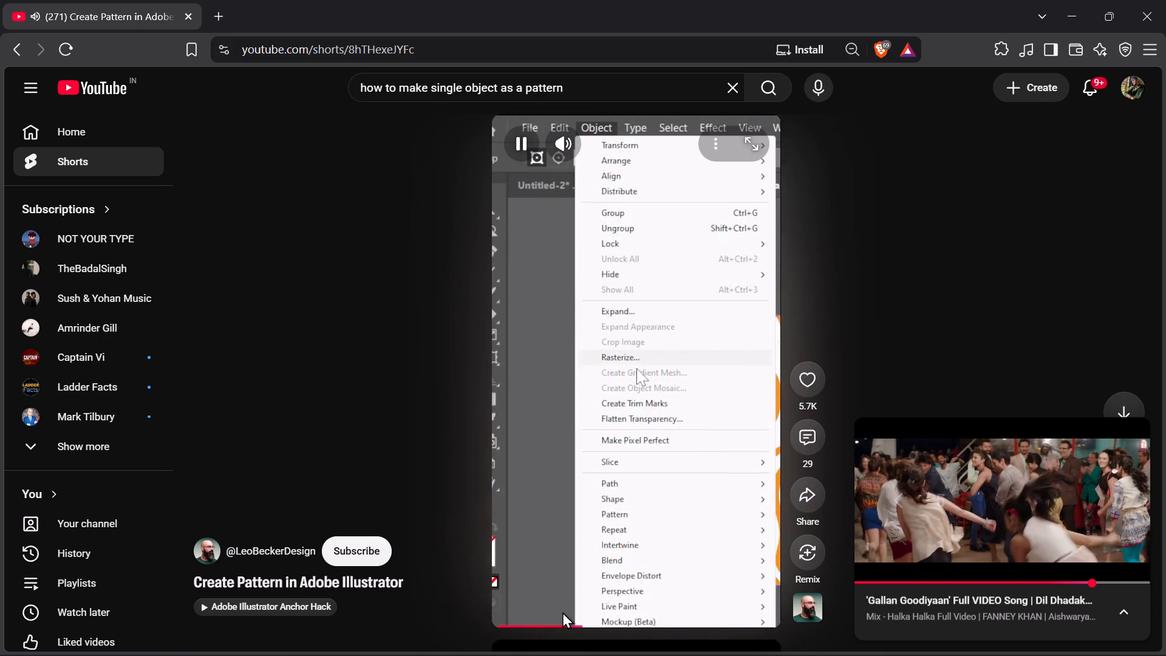
left_click(585, 575)
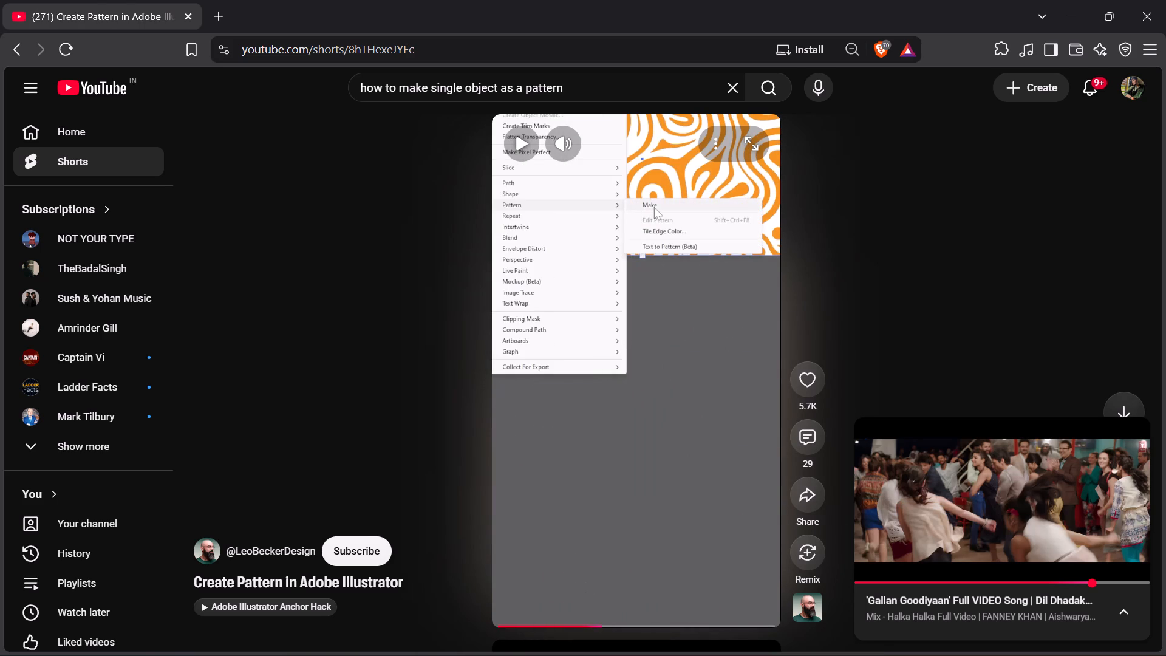
Switch back to Illustrator and look for the Pattern Make command shown in the tutorial.
key("alt+Tab")
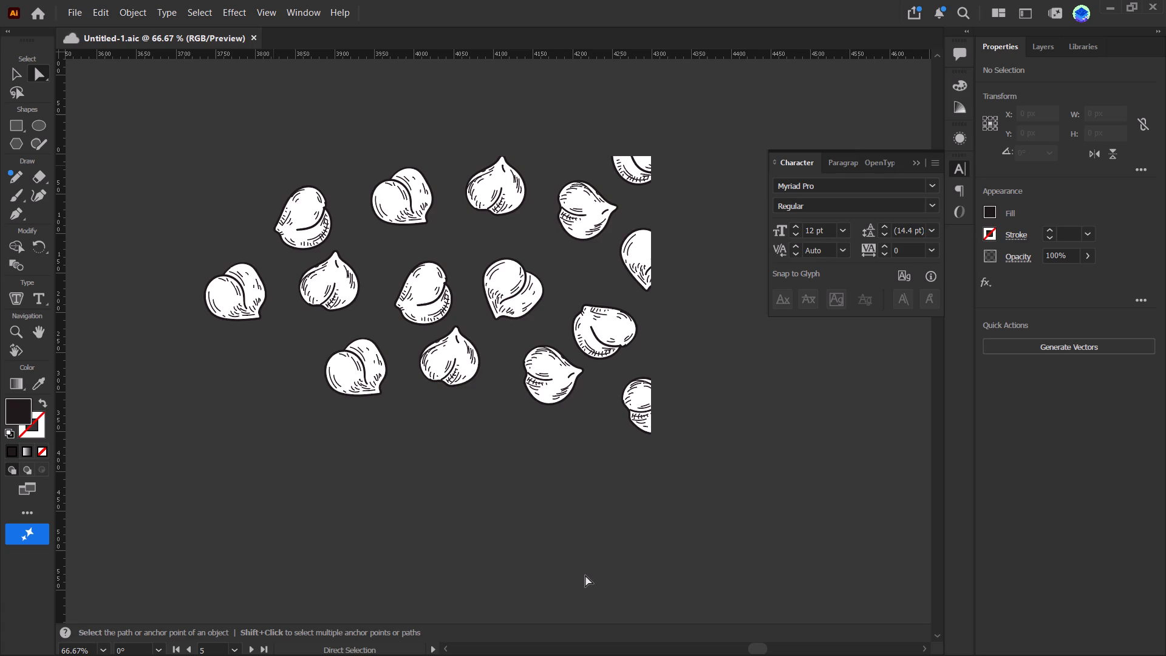
left_click(94, 7)
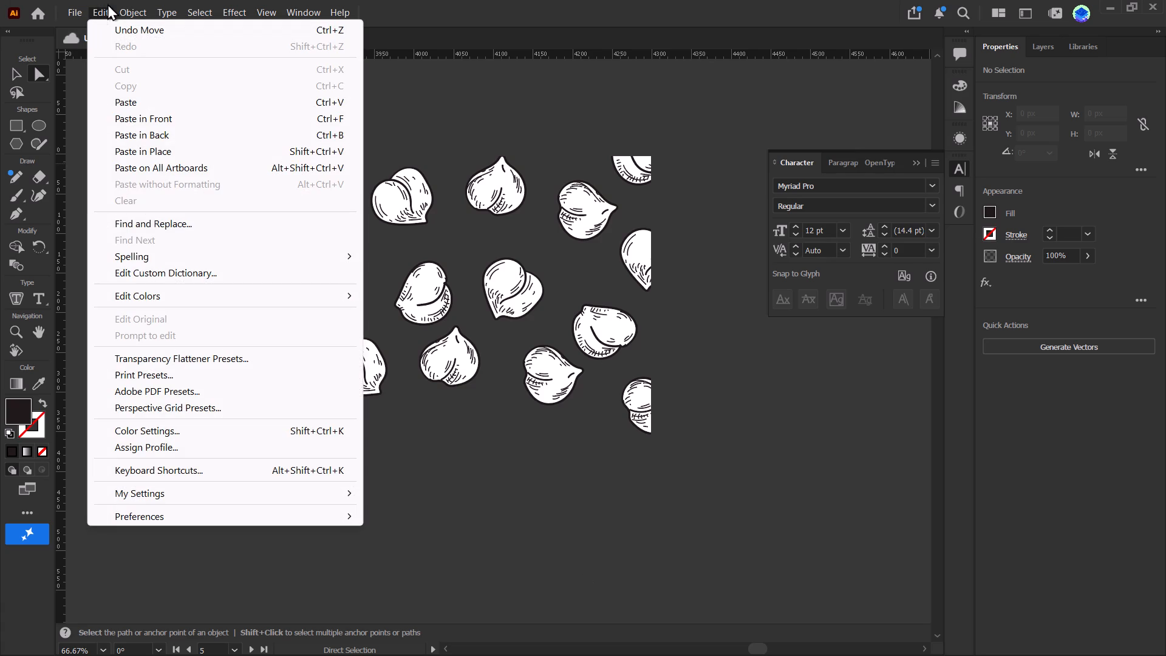
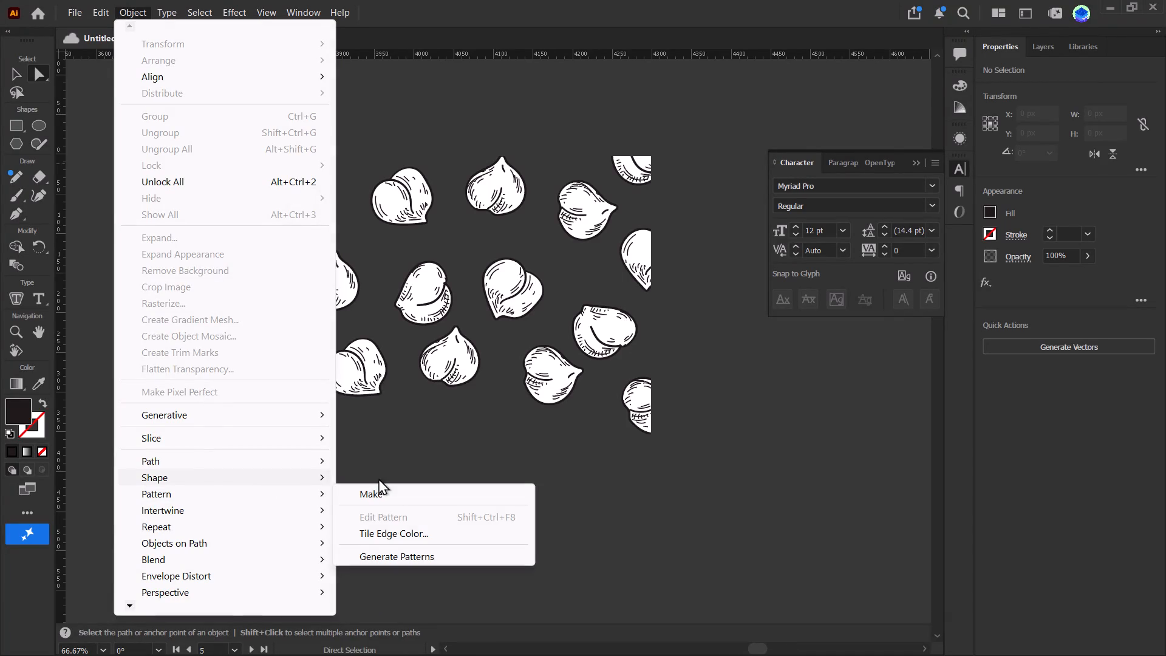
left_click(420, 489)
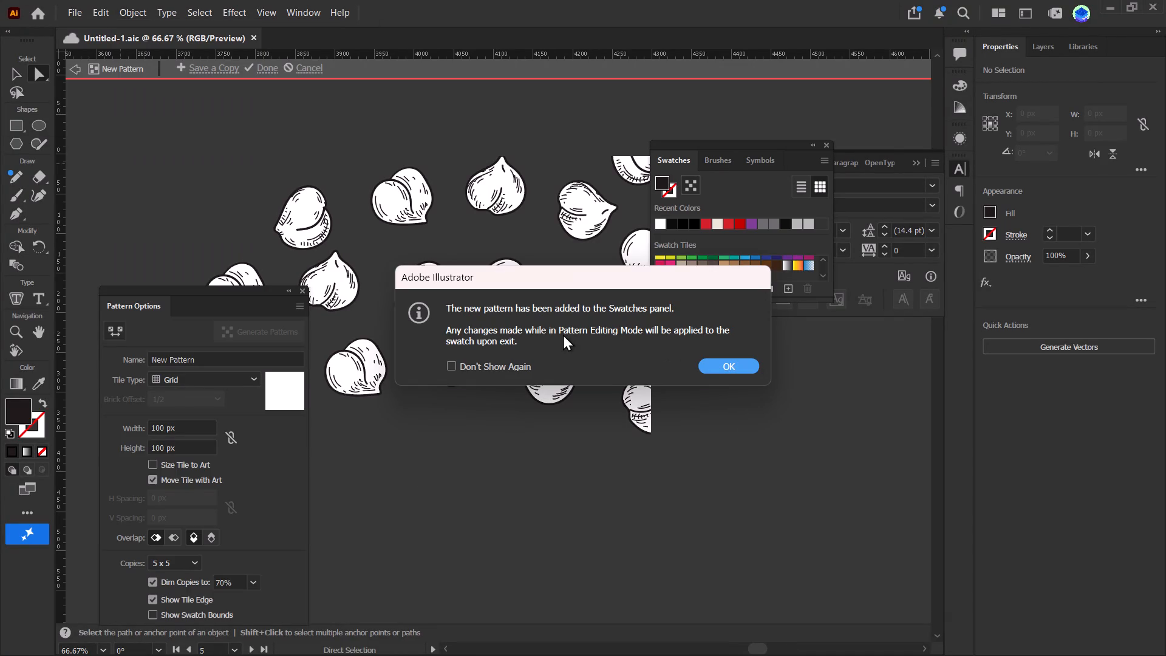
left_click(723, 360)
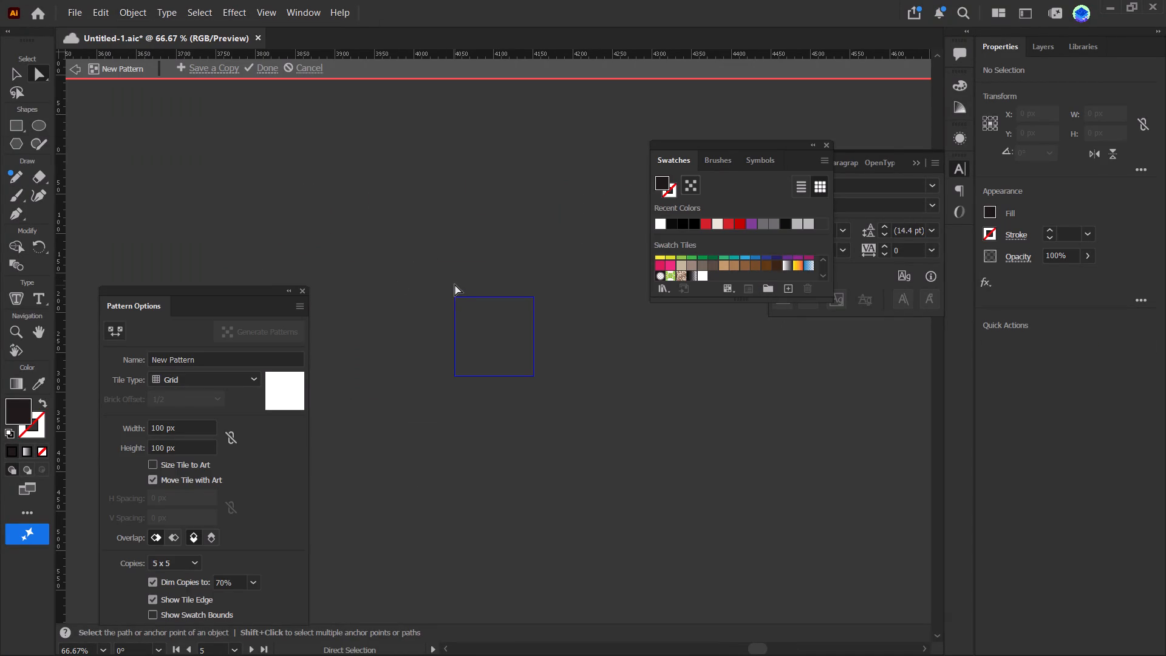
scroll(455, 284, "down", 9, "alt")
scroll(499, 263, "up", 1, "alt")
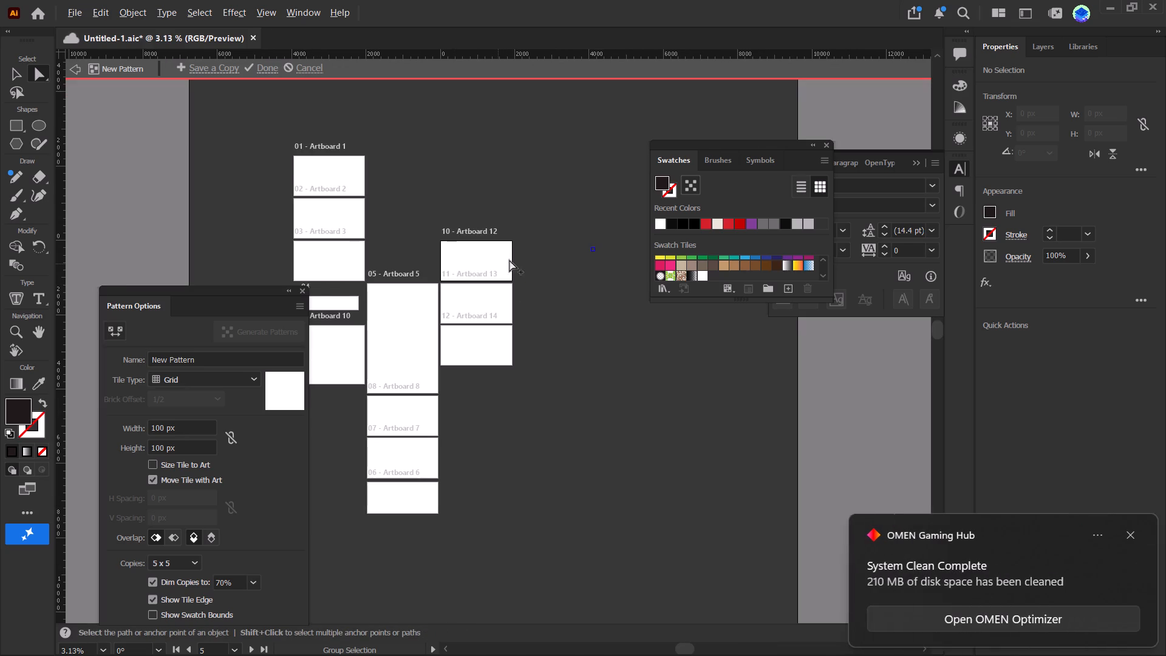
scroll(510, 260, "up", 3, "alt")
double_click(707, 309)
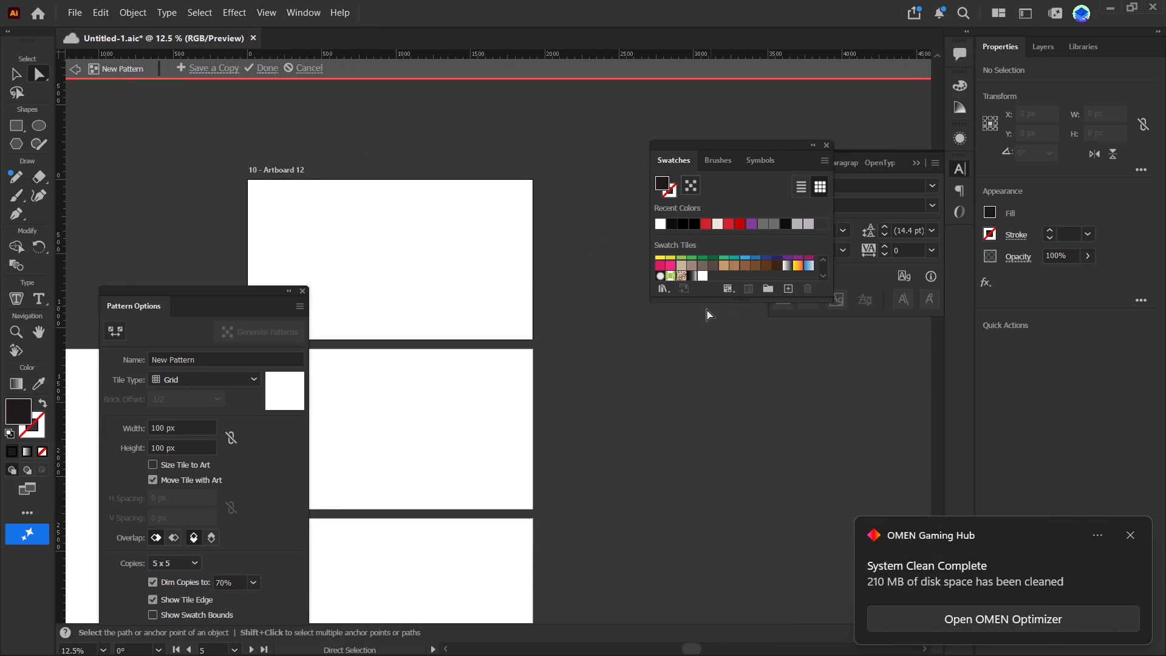
Make a new pattern from the single leftmost chickpea beside the artboards.
key("space")
key("space")
key("space")
key("space")
key("space")
key("space")
key("space")
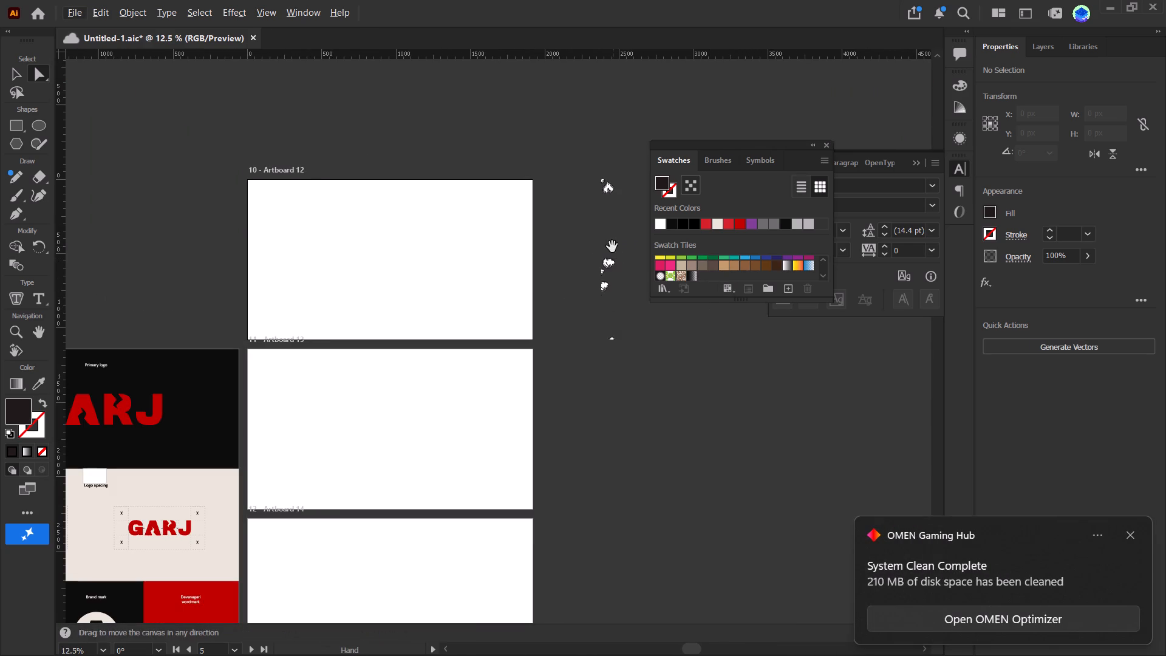
left_click_drag(605, 247, 252, 299)
scroll(465, 270, "up", 4, "alt")
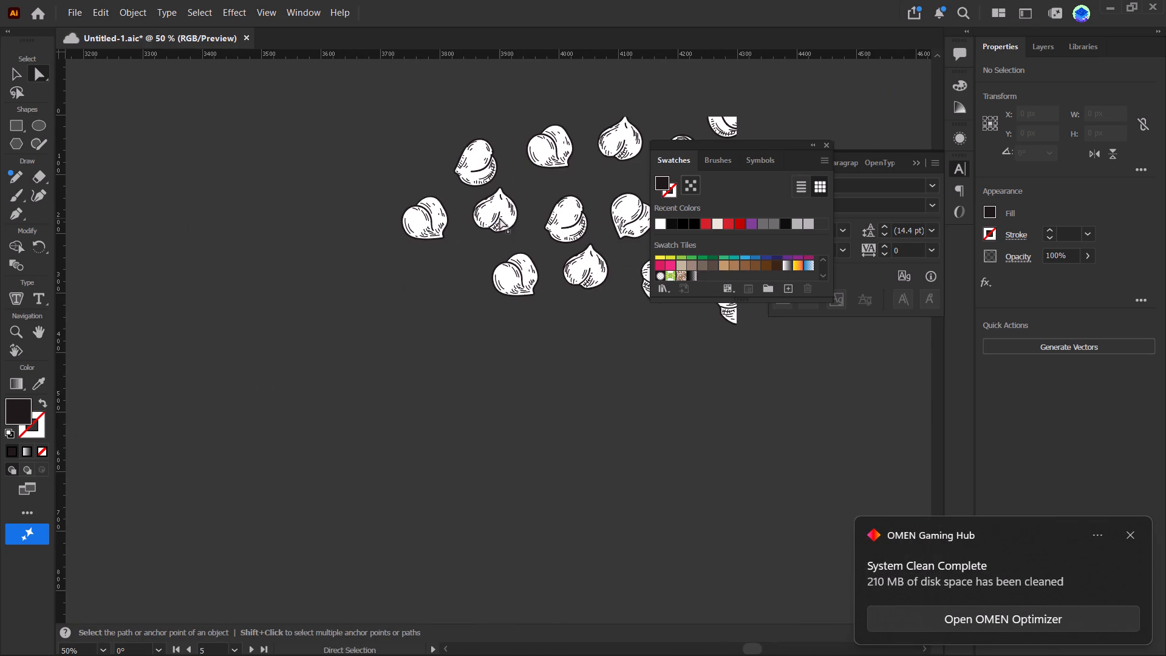
left_click(500, 218)
left_click_drag(371, 184, 371, 185)
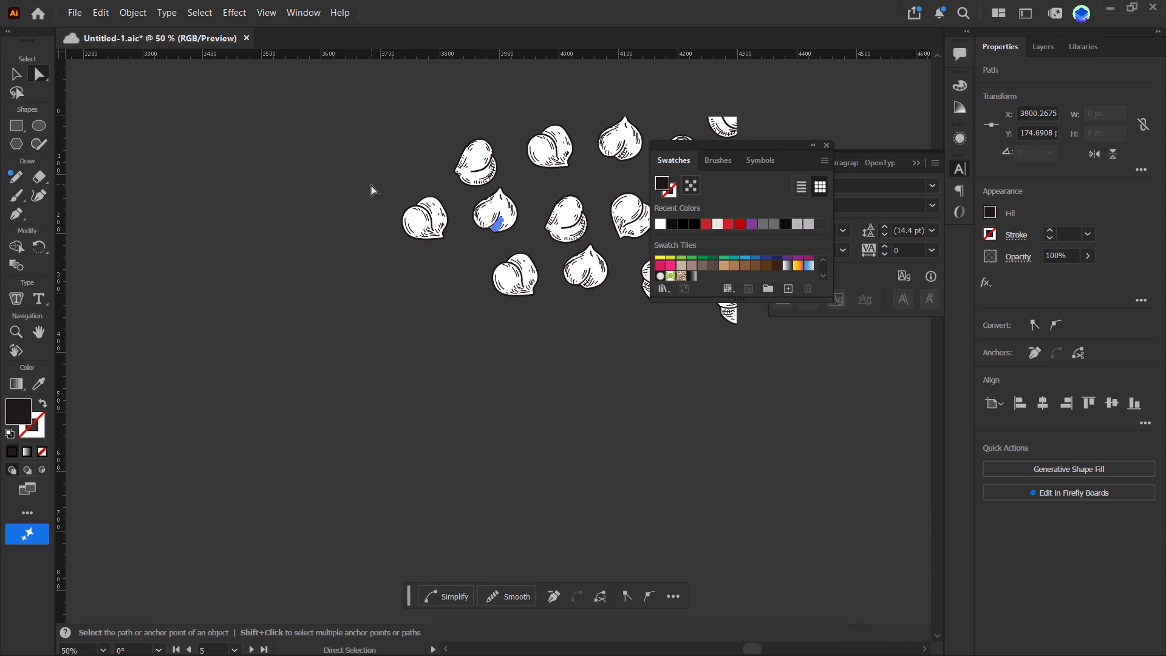
left_click_drag(371, 185, 466, 266)
left_click_drag(367, 196, 453, 227)
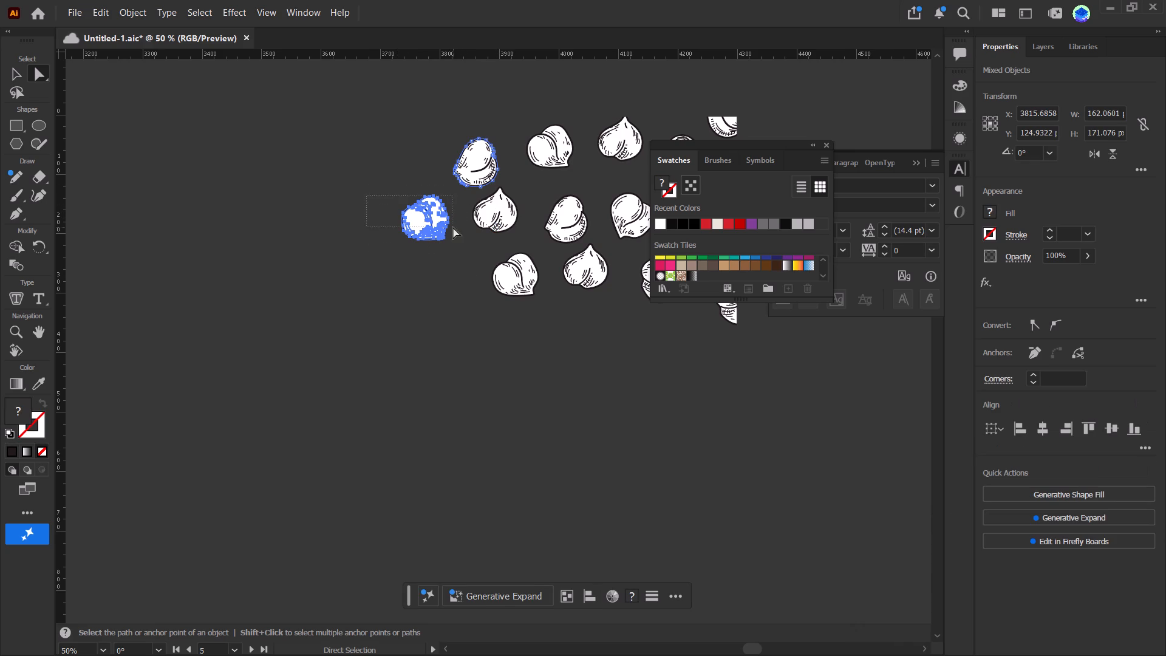
left_click_drag(453, 227, 457, 261)
scroll(434, 216, "up", 4, "alt")
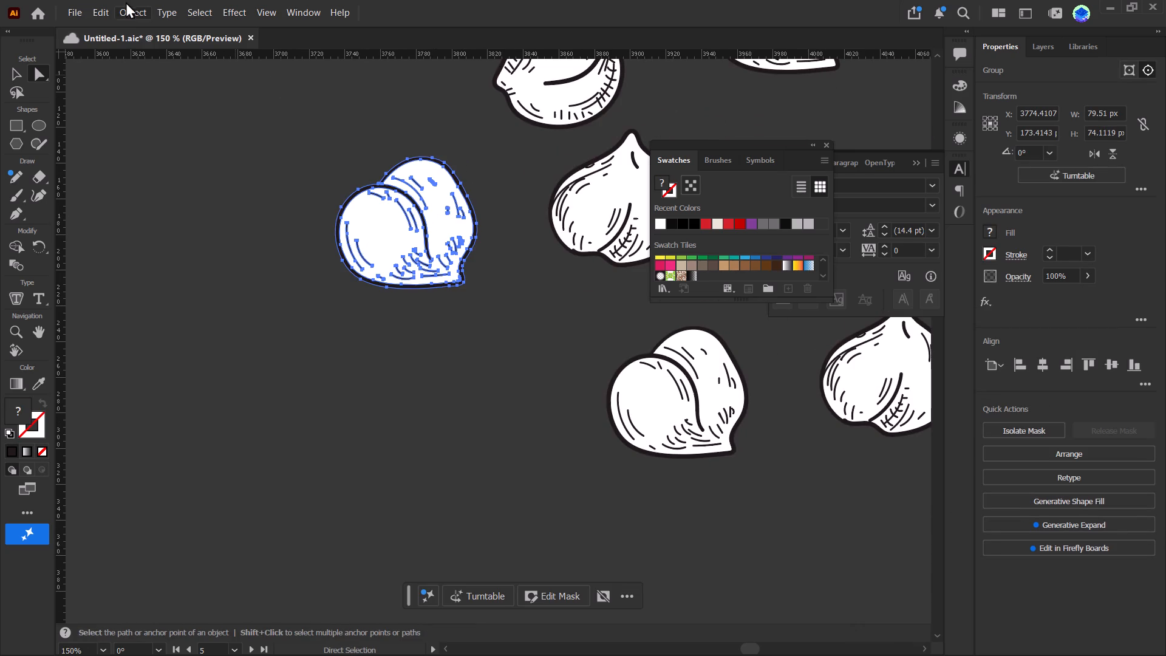
left_click(148, 10)
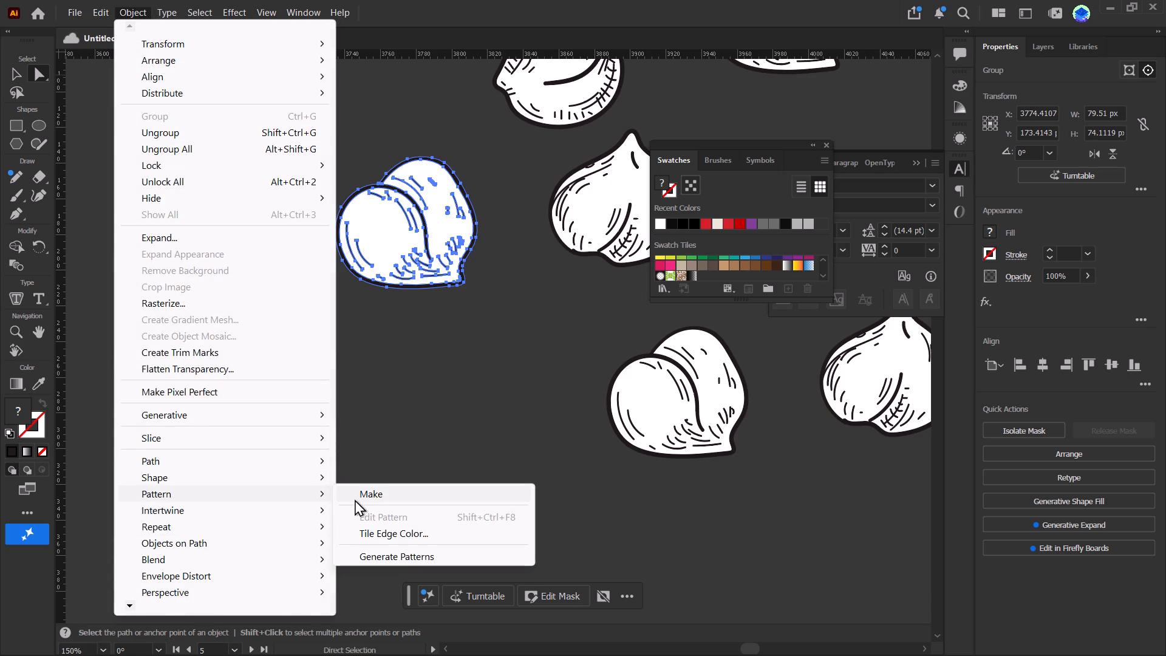
left_click(371, 495)
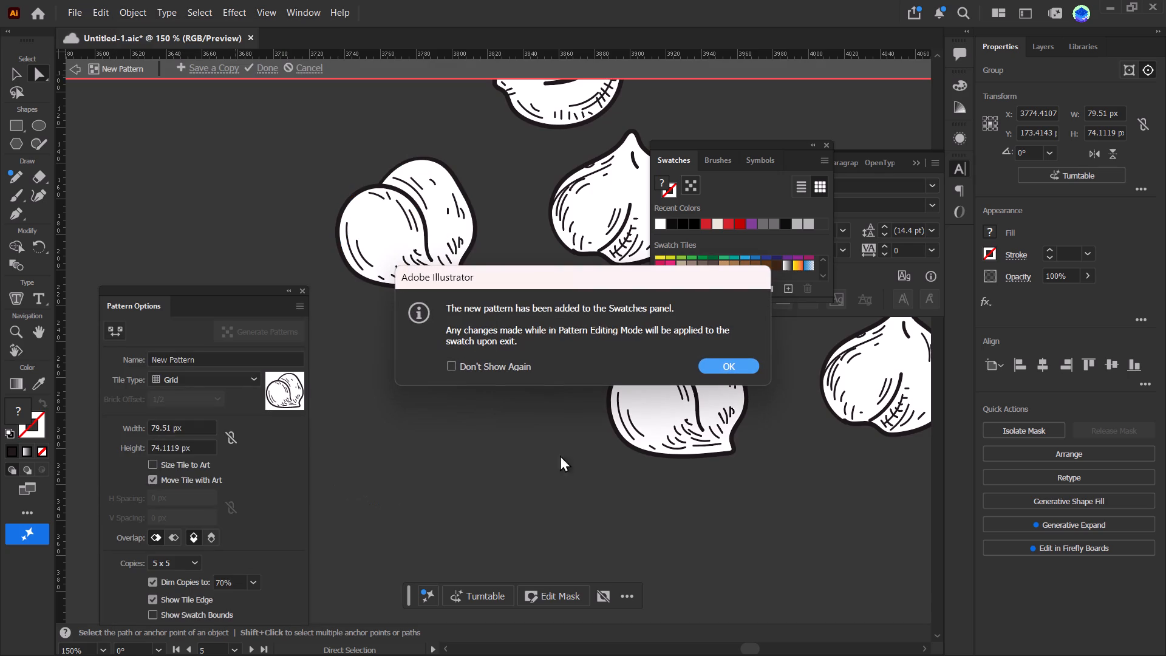
left_click(739, 359)
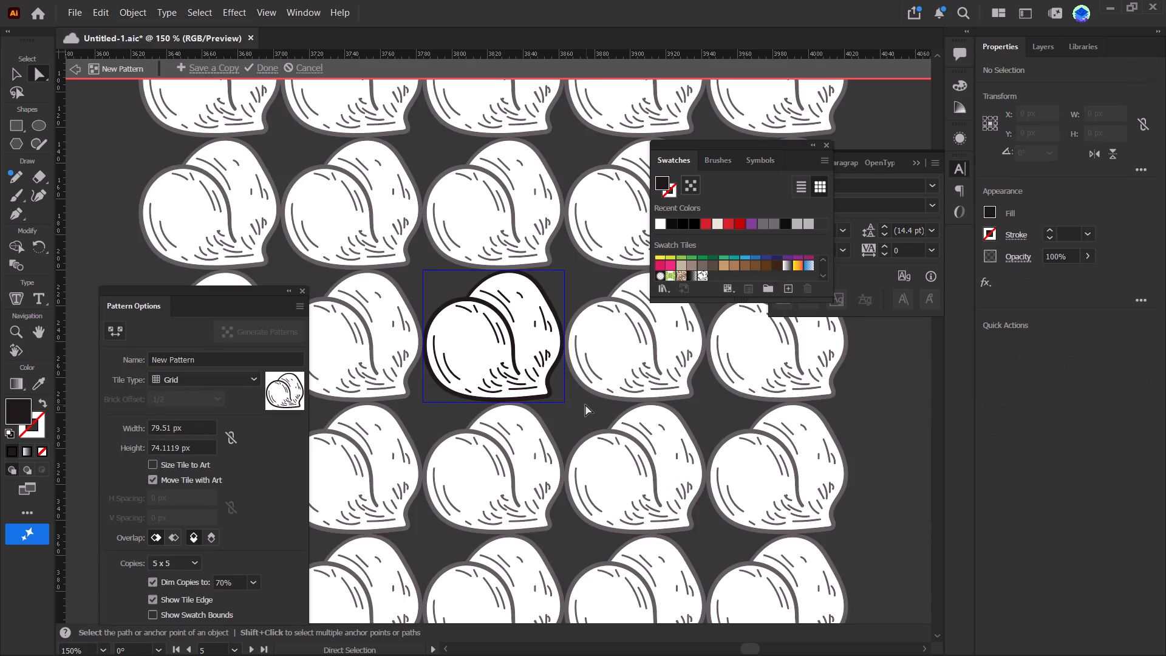
Try the Hex by Row tile type for the chickpea pattern, and settle on Brick by Row.
scroll(585, 405, "down", 3, "alt")
scroll(585, 405, "up", 1, "alt")
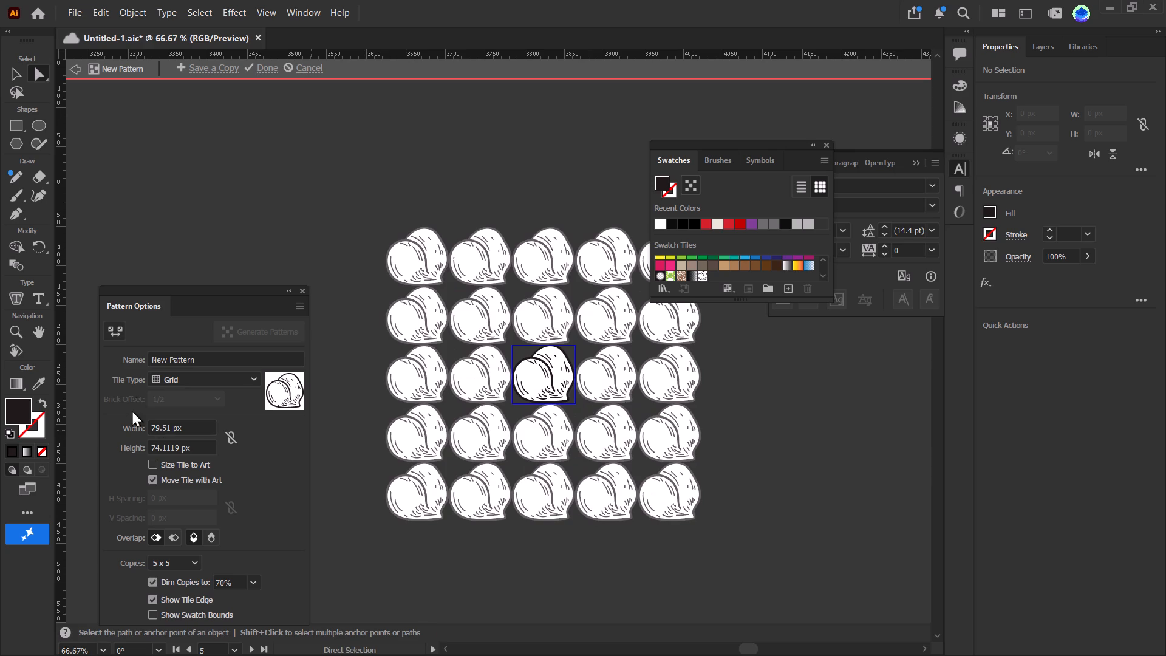
left_click(171, 375)
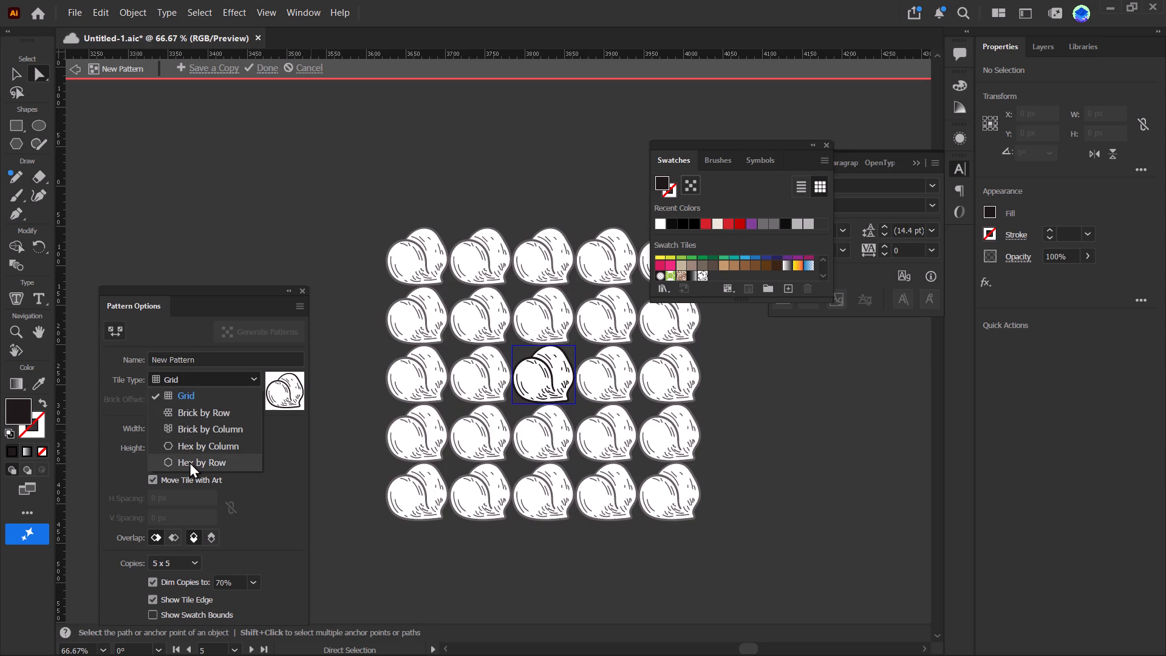
left_click(189, 462)
left_click(194, 380)
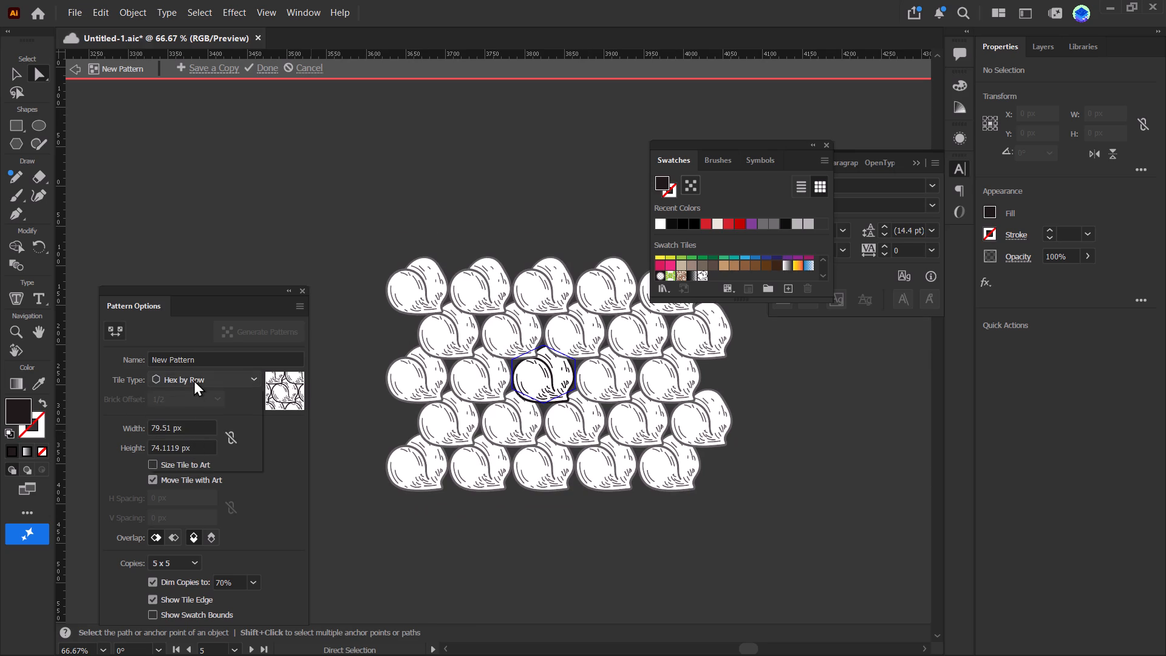
left_click(196, 415)
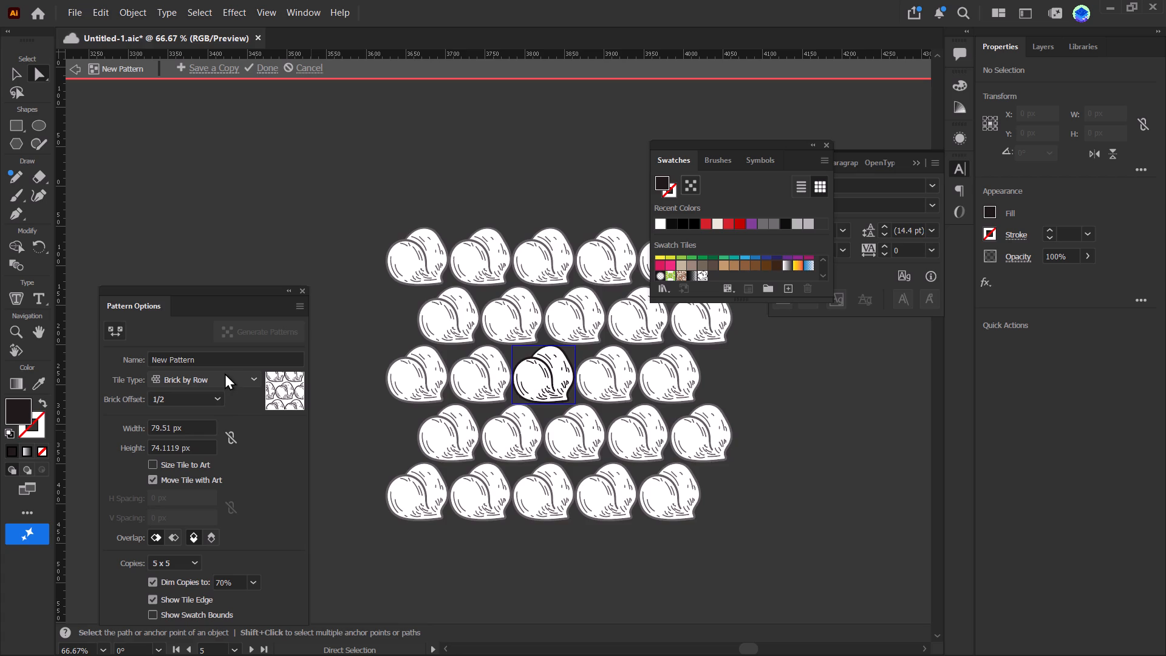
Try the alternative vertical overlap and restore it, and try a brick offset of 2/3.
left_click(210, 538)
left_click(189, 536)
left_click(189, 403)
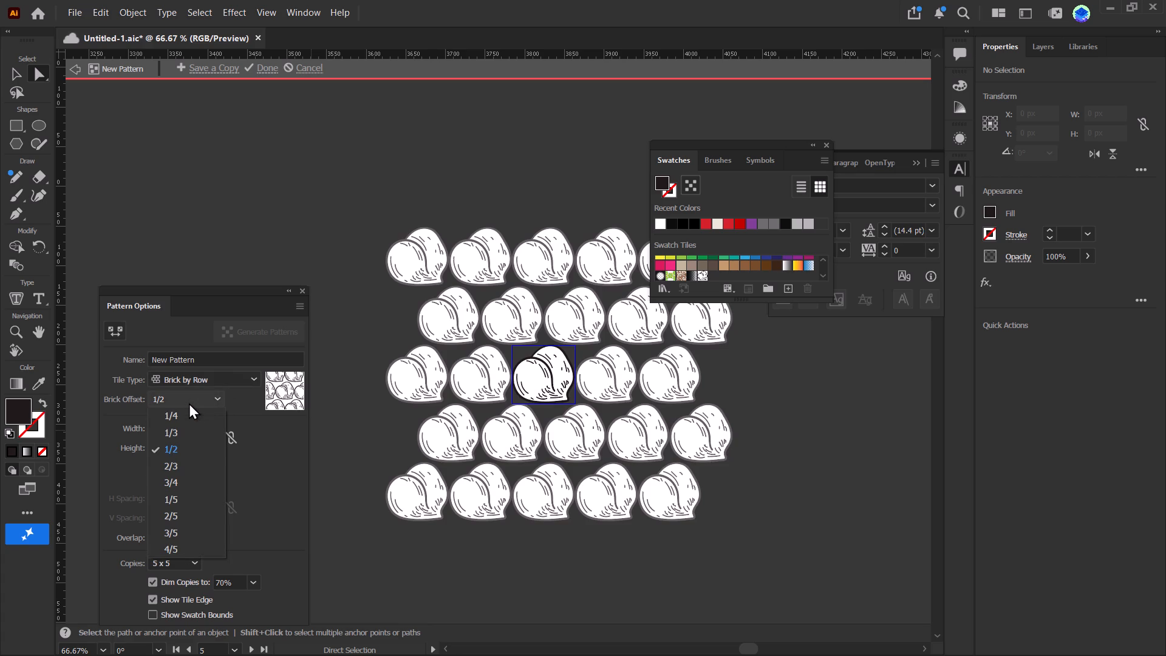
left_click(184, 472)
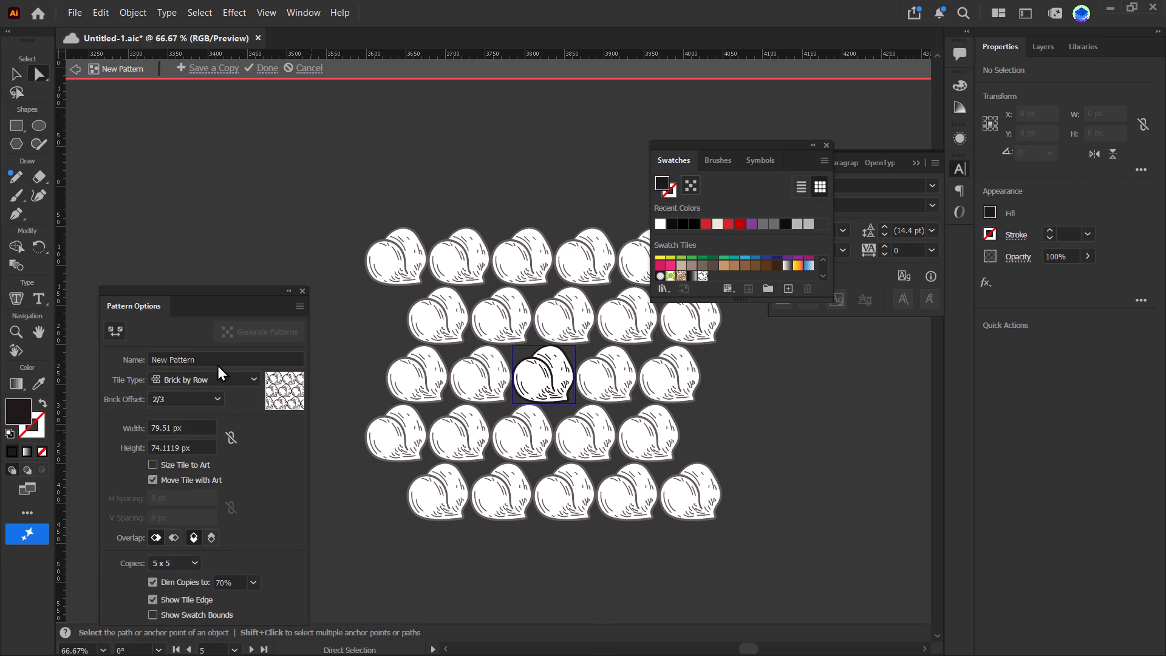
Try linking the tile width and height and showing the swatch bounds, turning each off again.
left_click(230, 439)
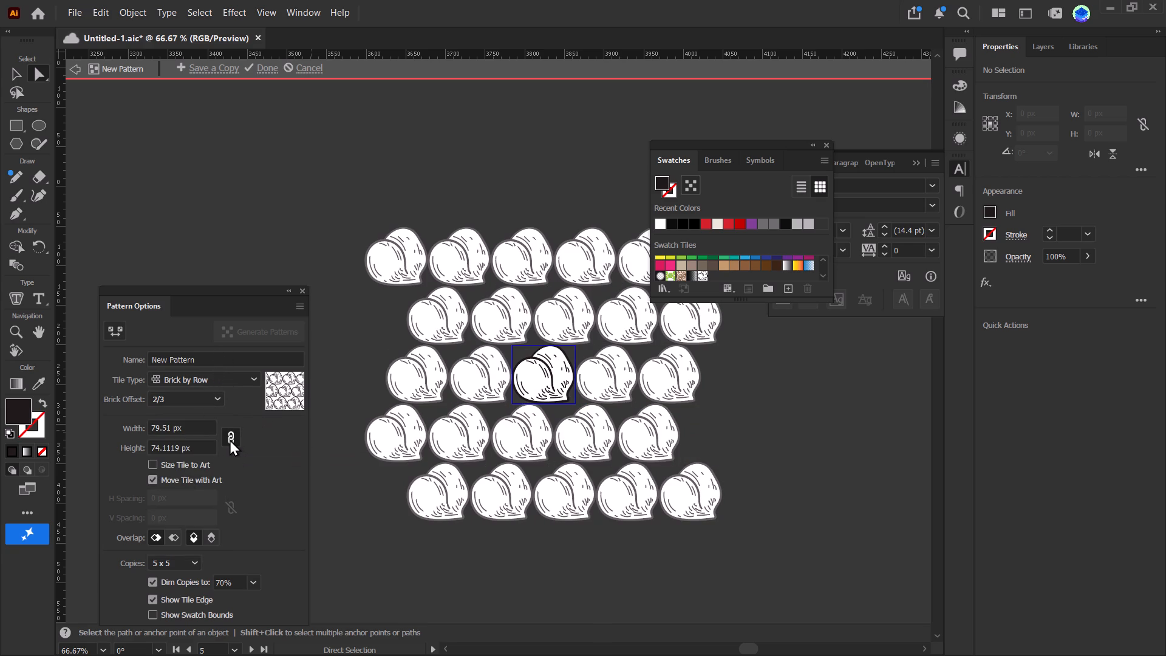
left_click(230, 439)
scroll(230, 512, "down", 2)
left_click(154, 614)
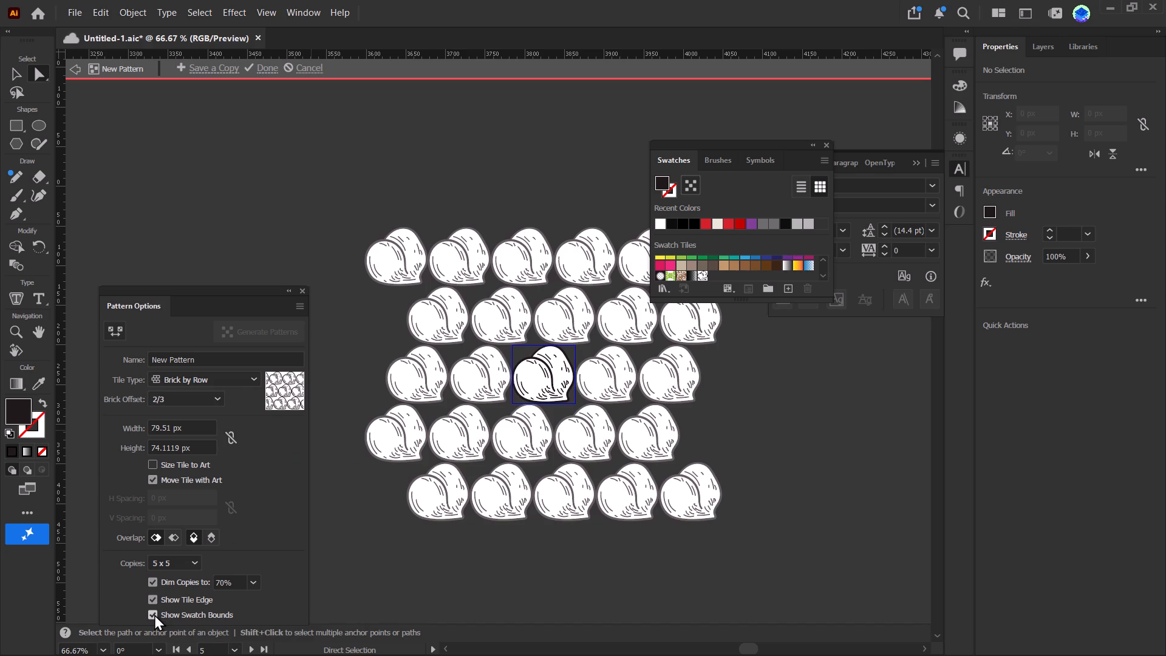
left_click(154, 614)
Set Dim Copies to 100%, and lower it to 96%.
left_click(250, 583)
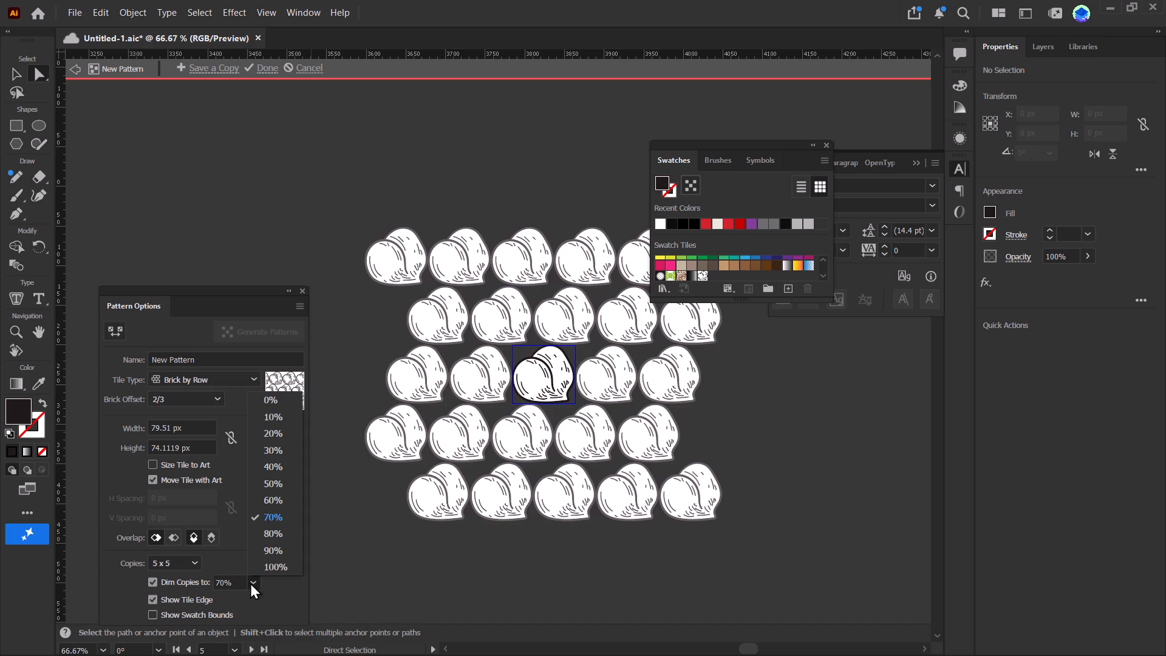
left_click(268, 565)
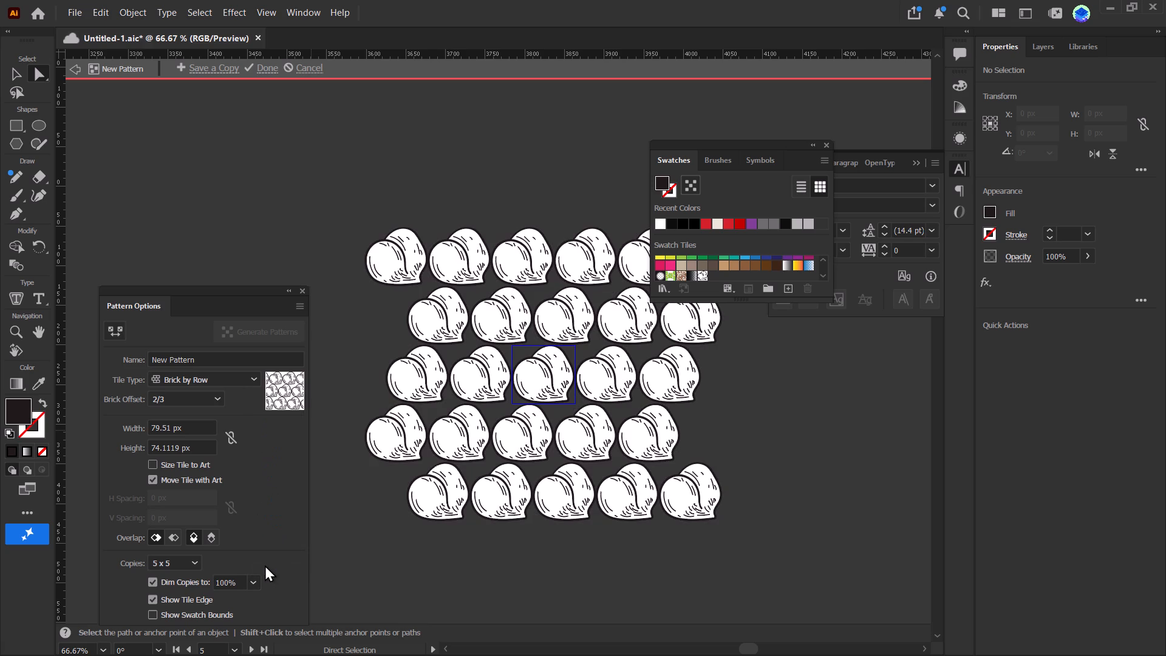
scroll(233, 590, "down", 4)
Set the number of pattern copies in the preview to 7 x 5.
left_click_drag(205, 293, 242, 216)
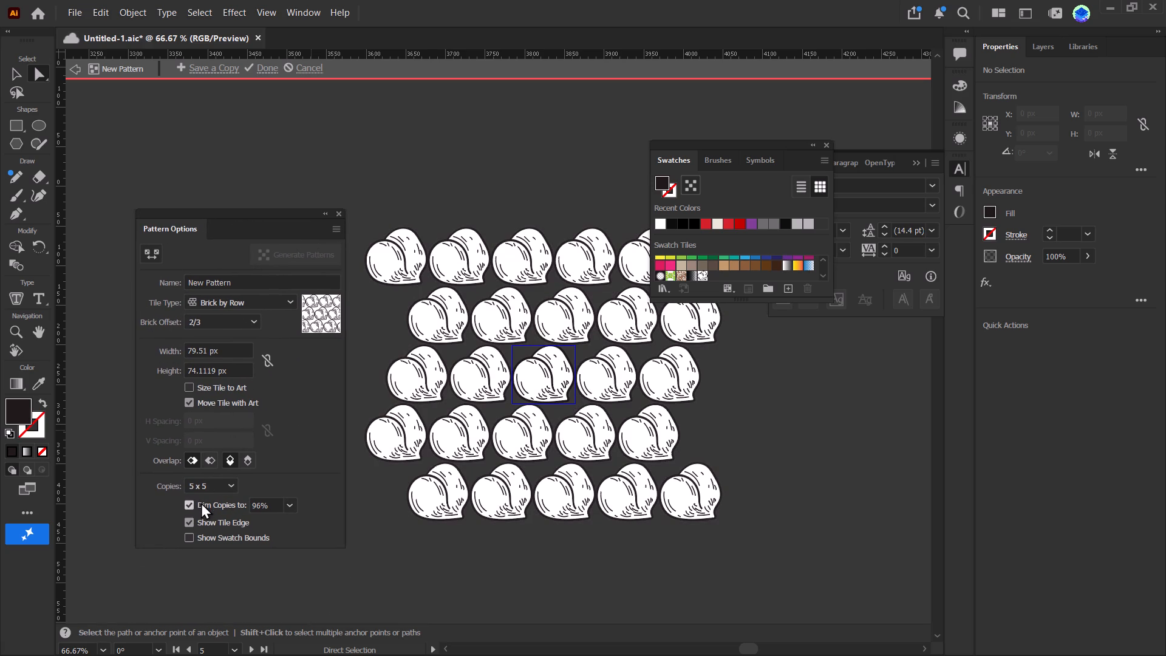
left_click(201, 487)
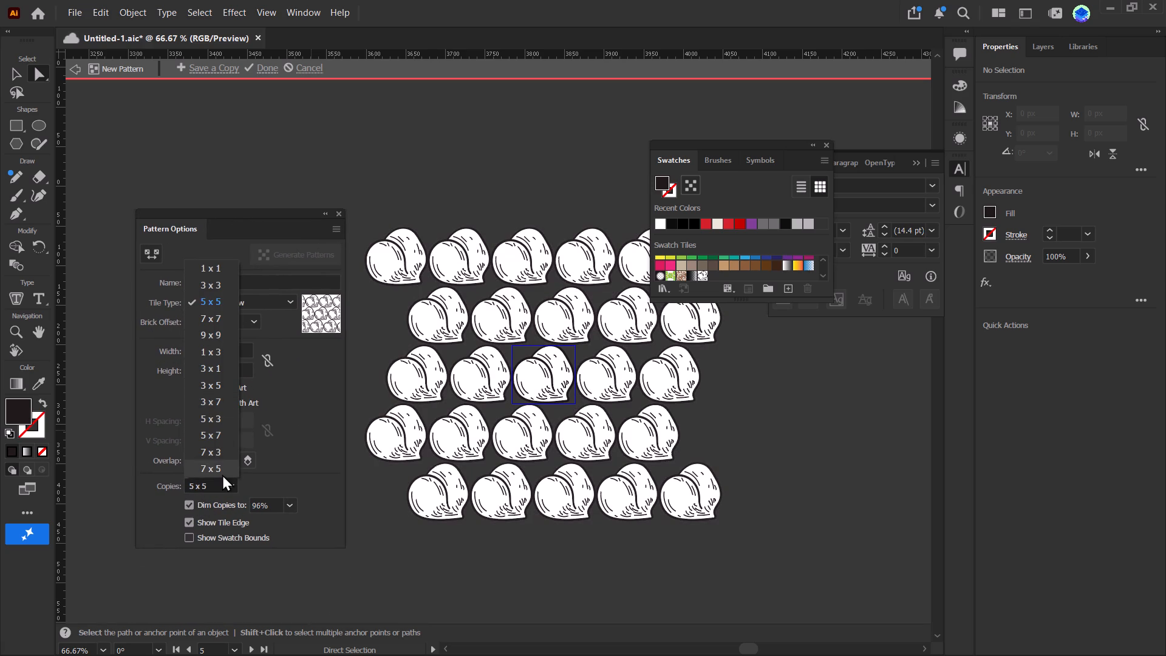
left_click(222, 474)
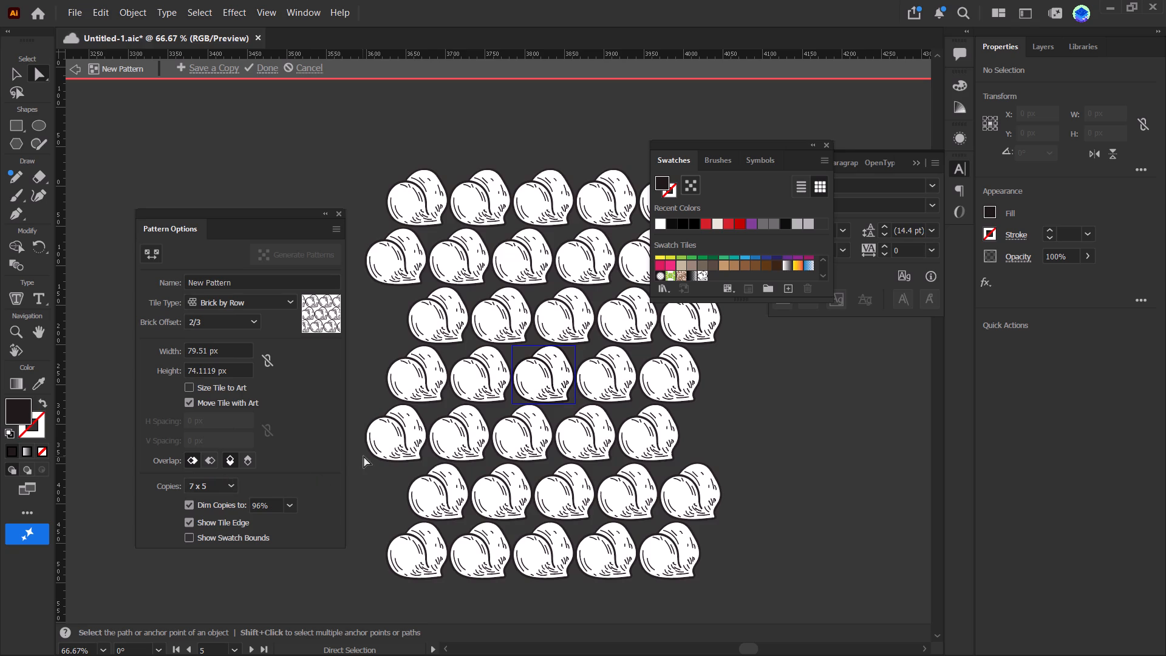
Try brick offsets of 1/2 and 1/4 for the chickpea pattern, and settle on 1/2.
left_click(358, 494)
key("space")
key("space")
key("space")
key("space")
key("space")
key("space")
key("space")
key("space")
key("space")
key("space")
key("space")
key("space")
key("space")
key("space")
key("space")
left_click_drag(820, 527, 671, 540)
left_click(671, 540)
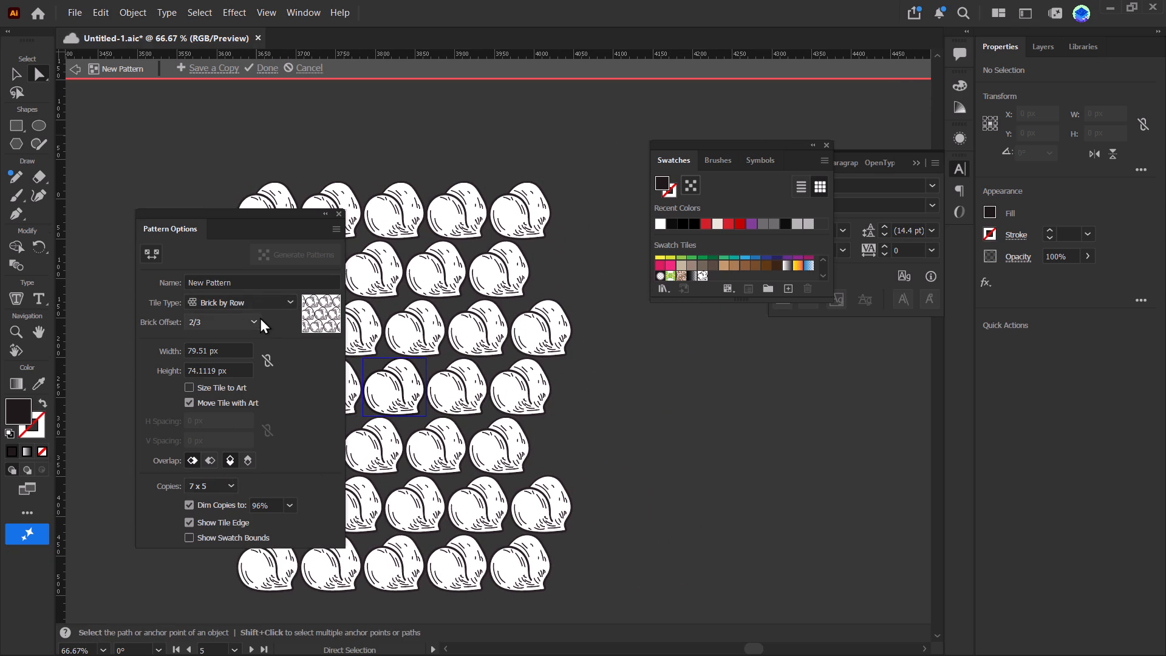
left_click(249, 304)
left_click(249, 304)
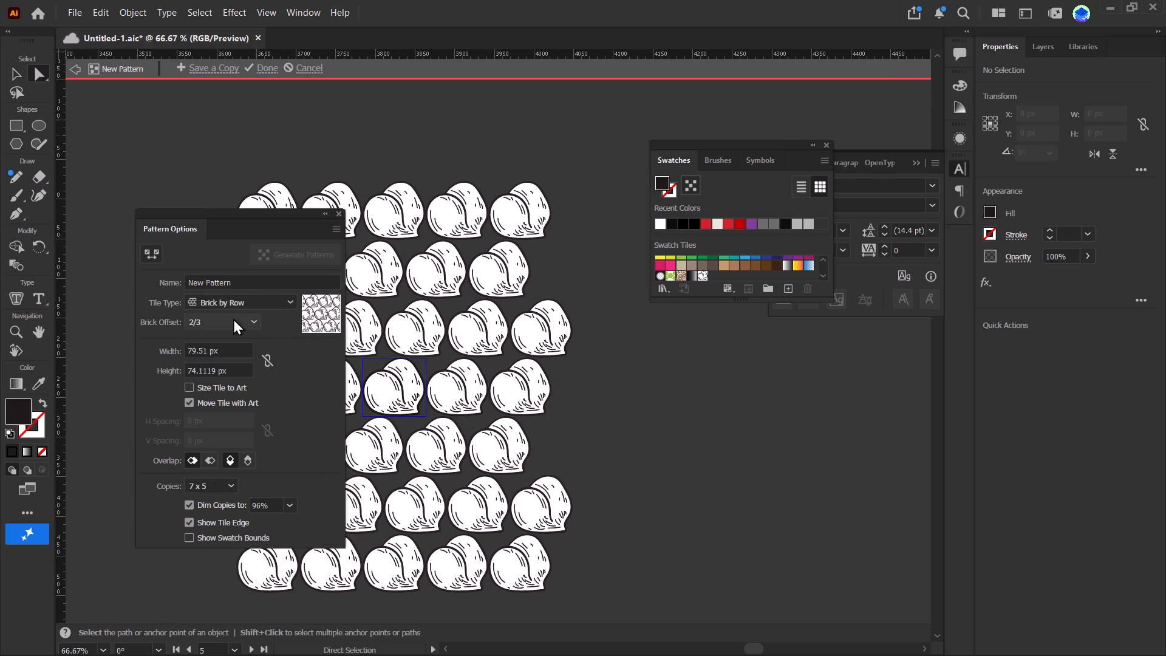
left_click(233, 318)
left_click(227, 371)
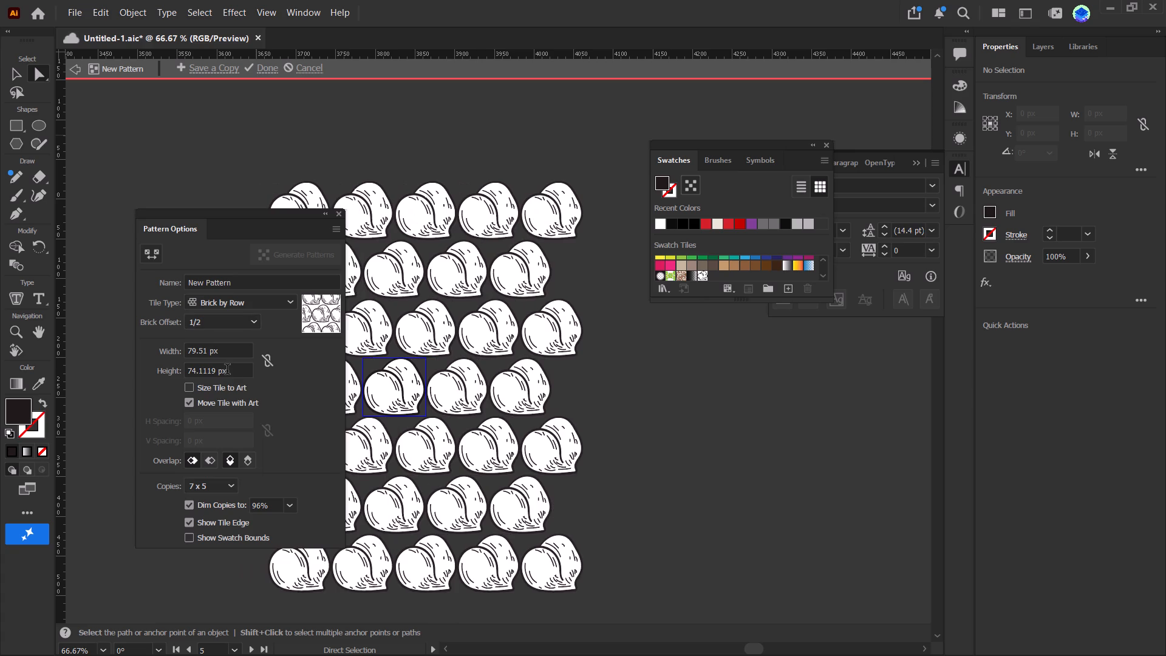
left_click(242, 316)
left_click(245, 335)
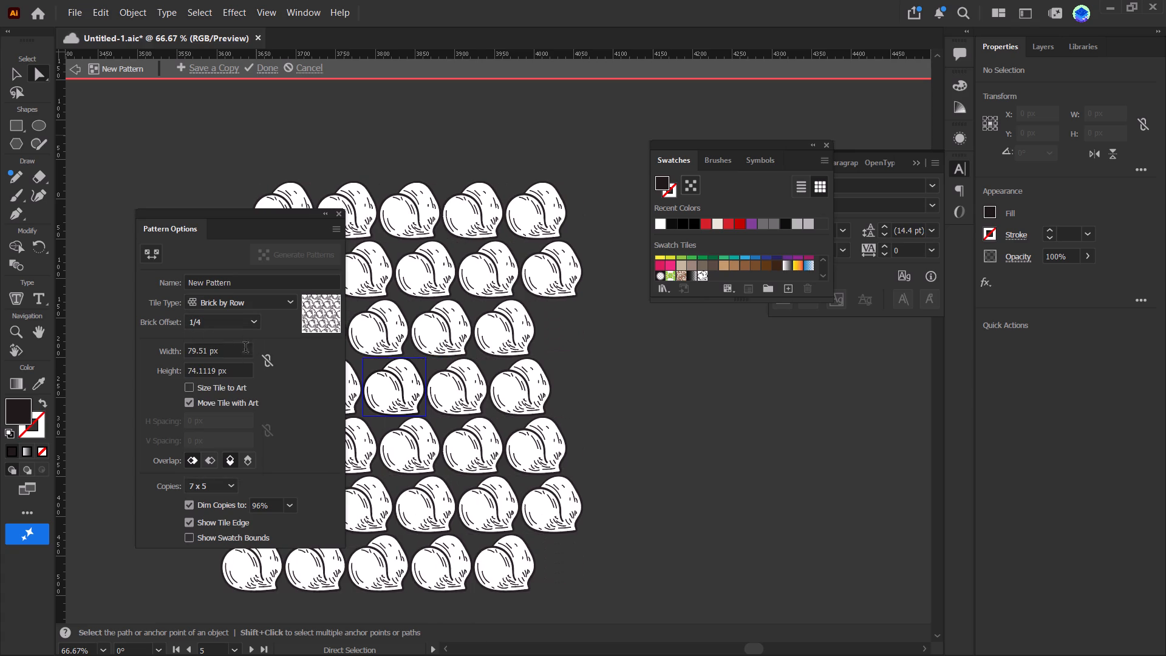
left_click(243, 321)
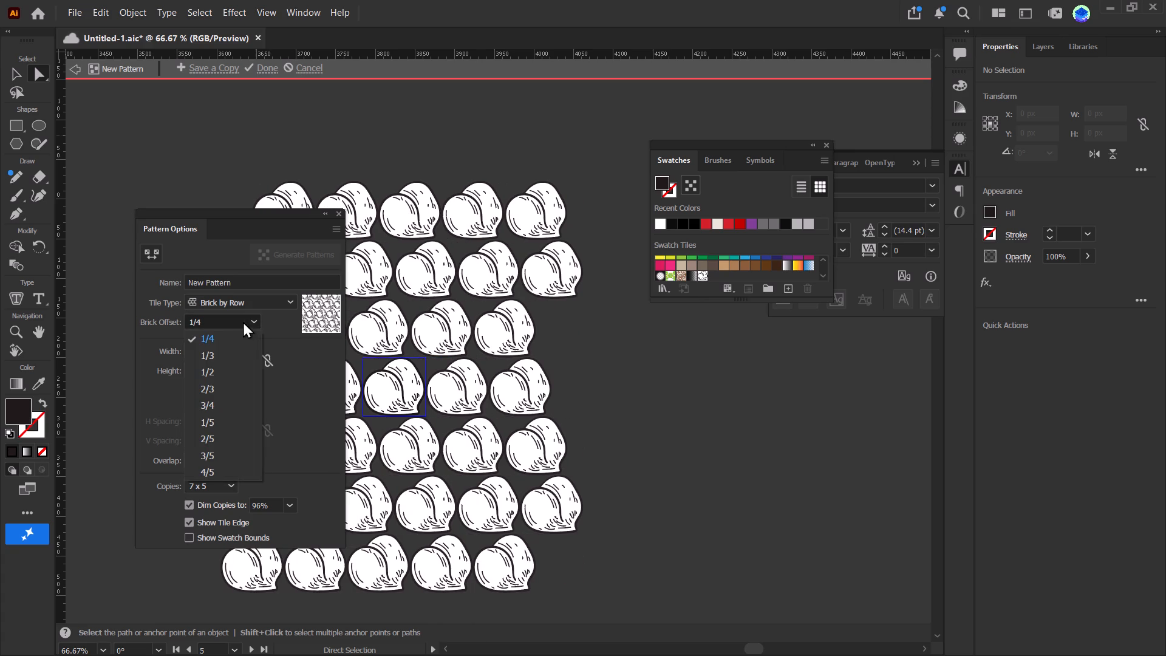
left_click(242, 373)
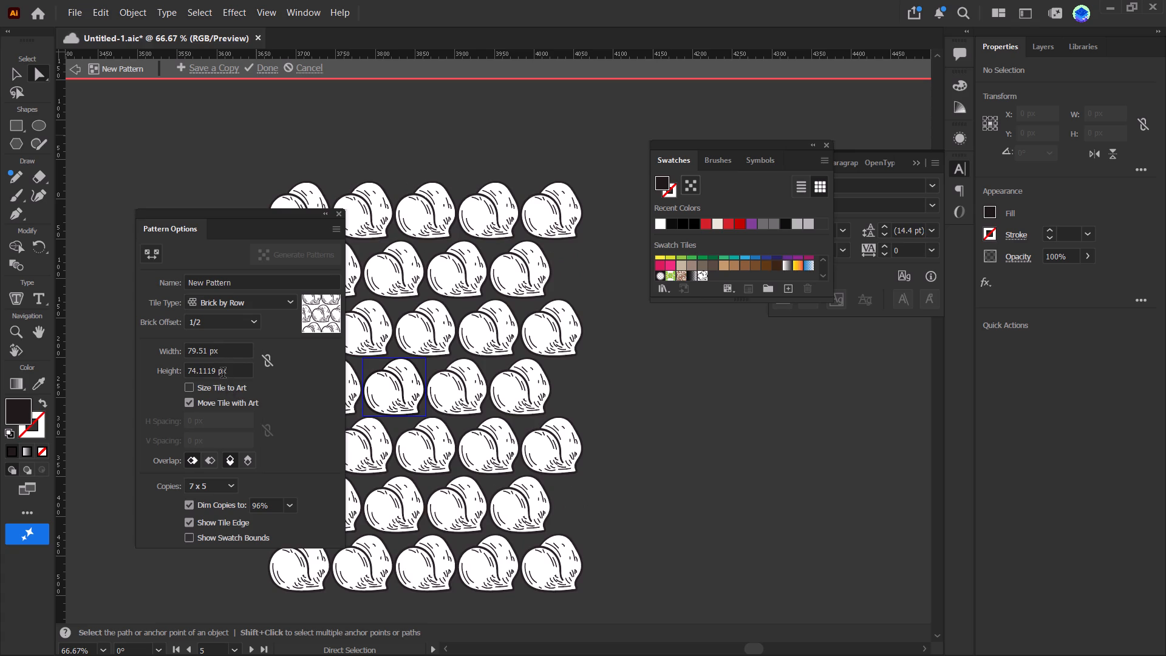
Set the pattern tile's height to 78 px and its width to 82 px.
left_click(223, 374)
scroll(223, 374, "up", 5)
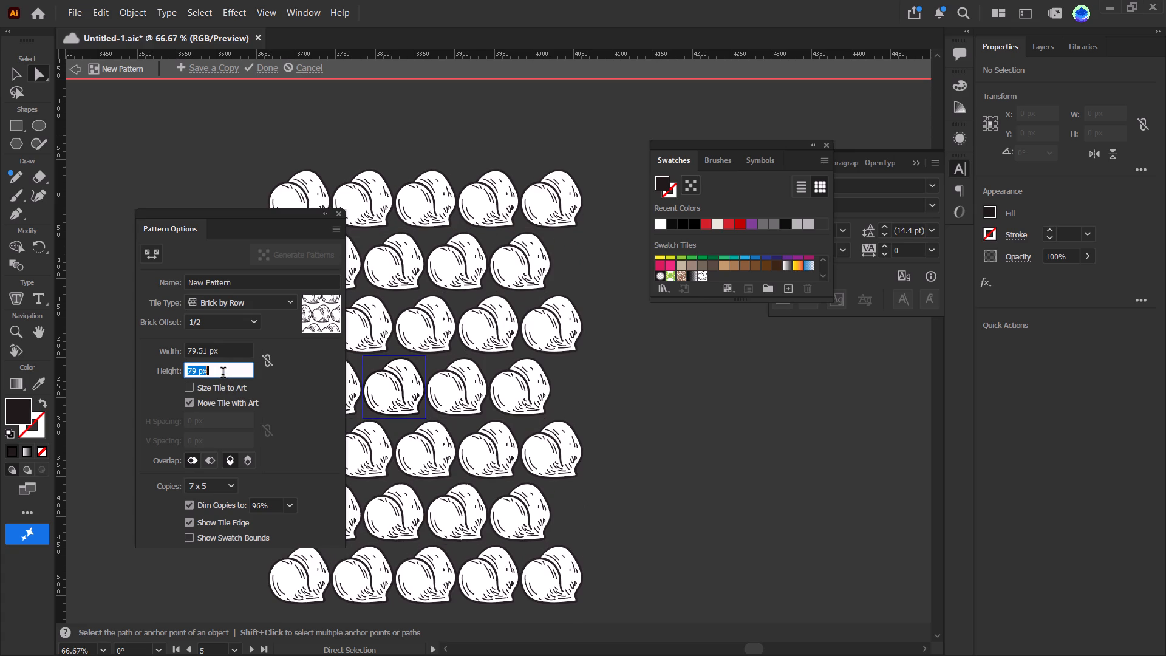
scroll(223, 374, "down", 1)
left_click(274, 378)
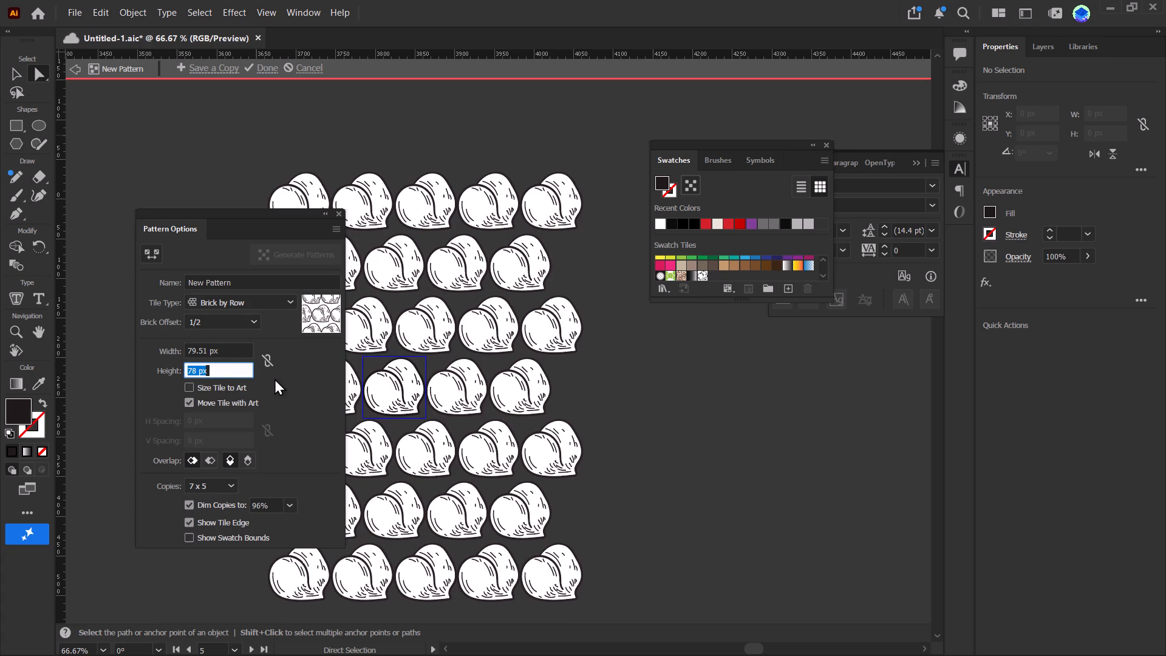
left_click(228, 354)
scroll(228, 354, "up", 2)
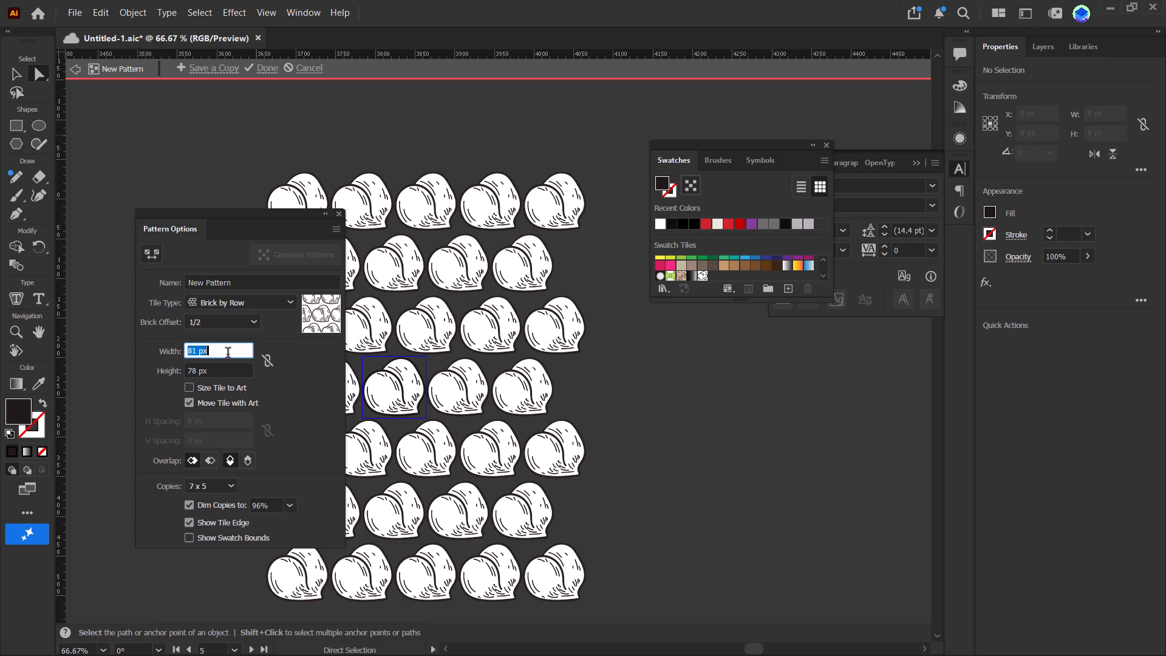
scroll(228, 354, "up", 1)
left_click(316, 412)
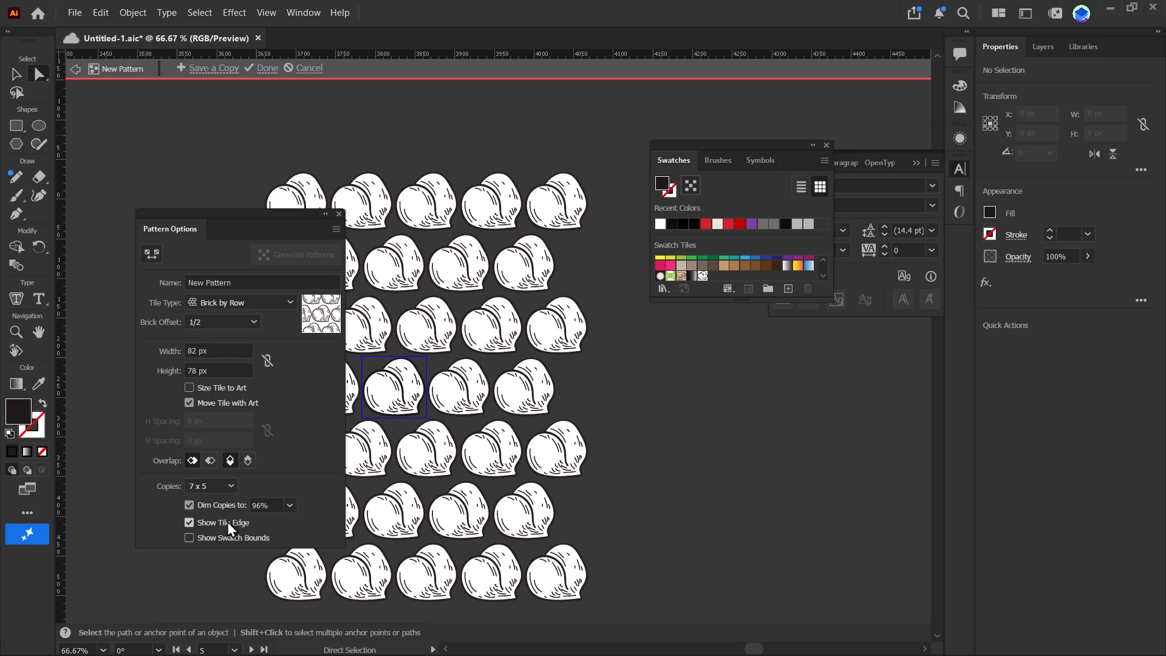
left_click(706, 389)
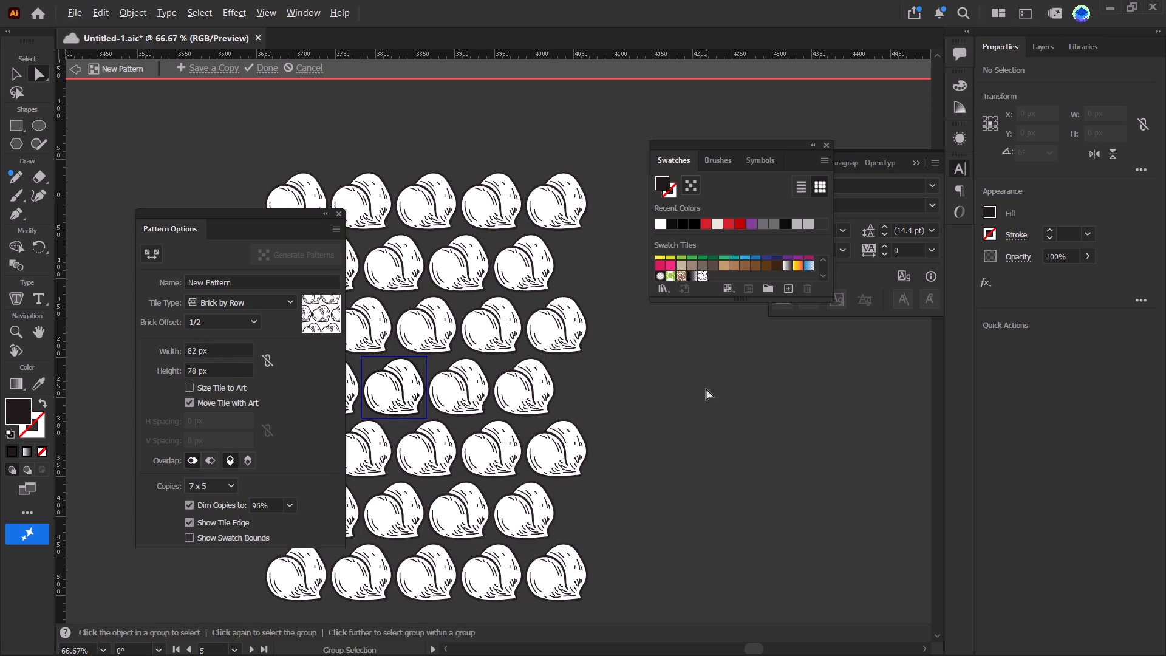
Draw a dark filled rectangle of about 763 x 625 px above the chickpea pattern preview.
left_click(10, 125)
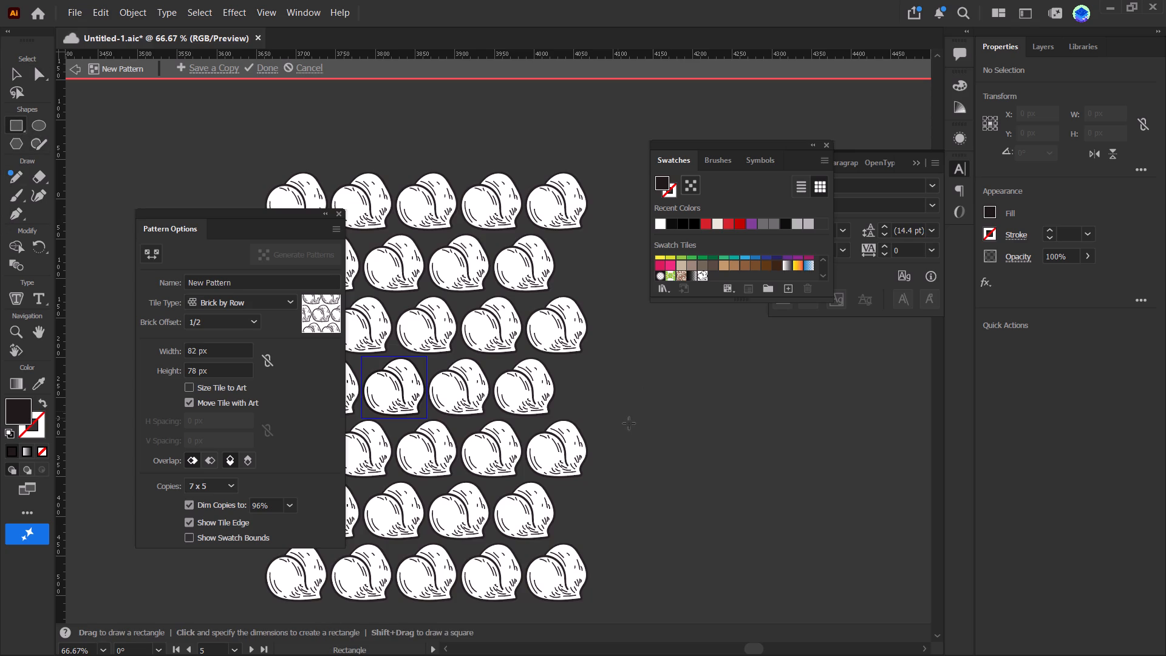
scroll(636, 426, "down", 4, "alt")
left_click_drag(396, 199, 547, 323)
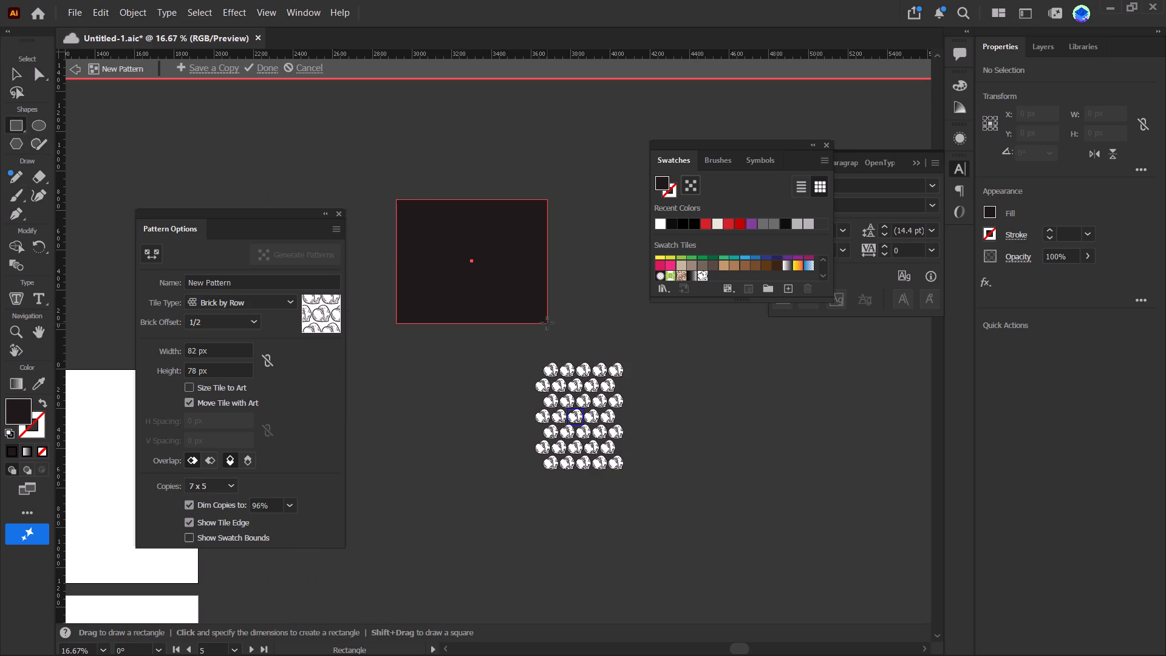
left_click(12, 69)
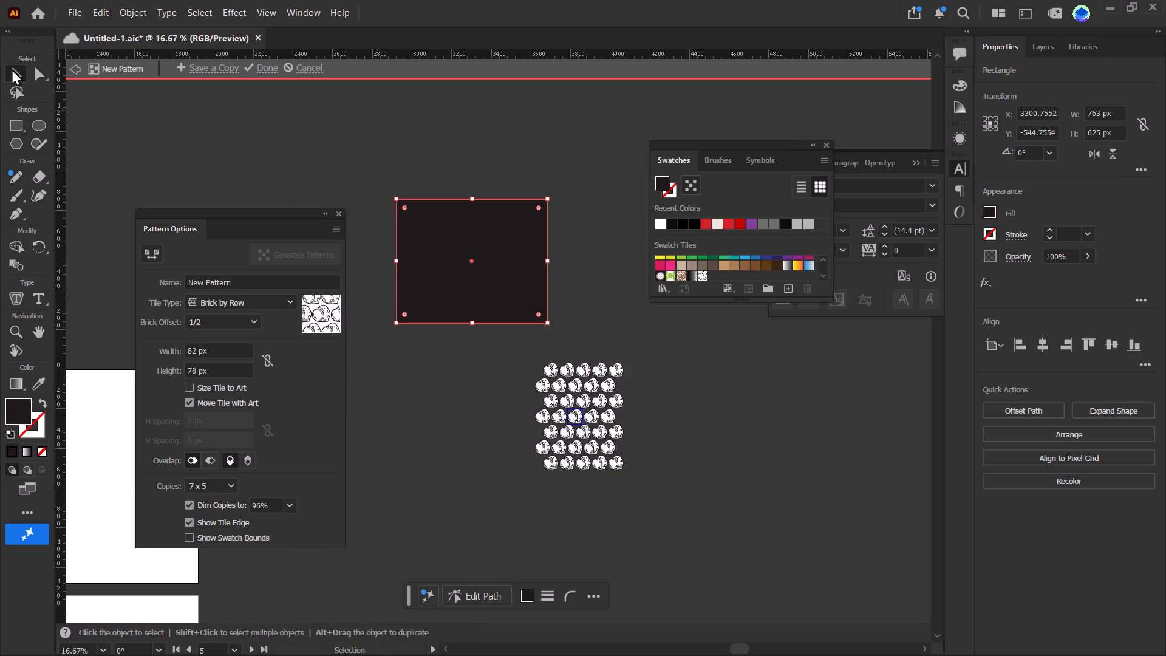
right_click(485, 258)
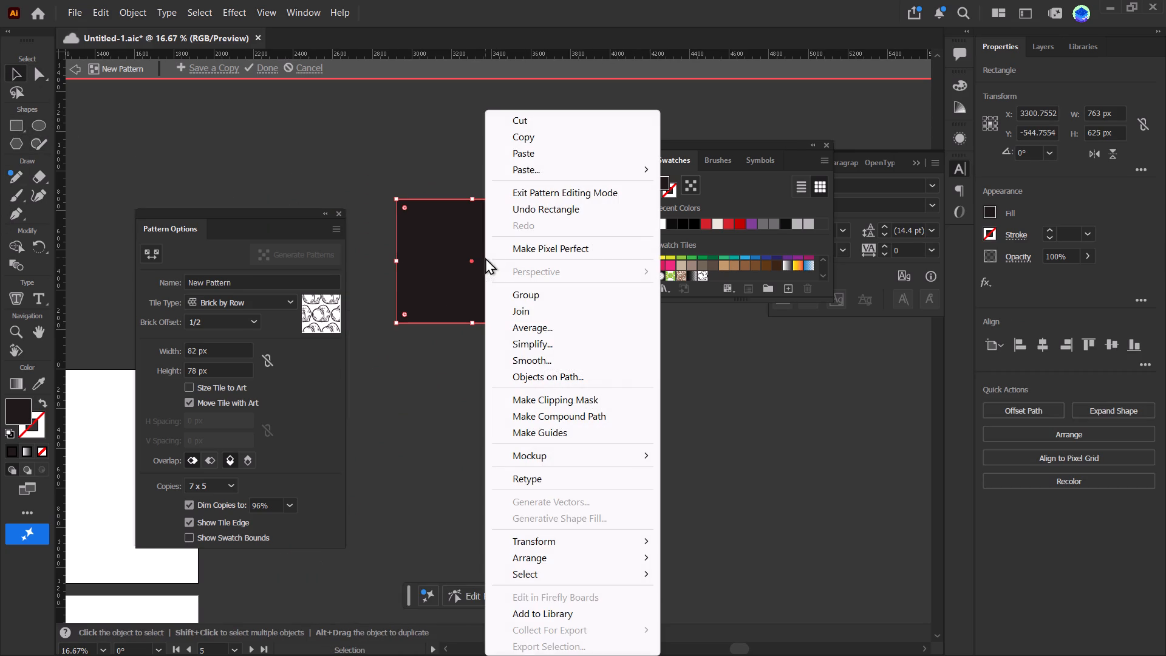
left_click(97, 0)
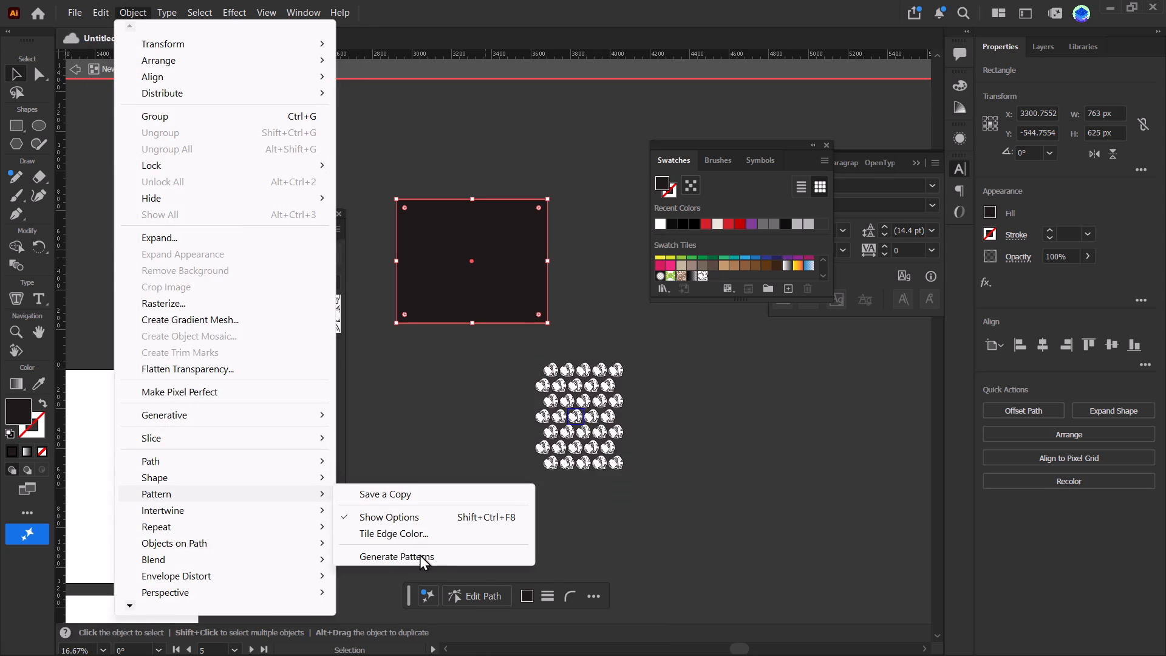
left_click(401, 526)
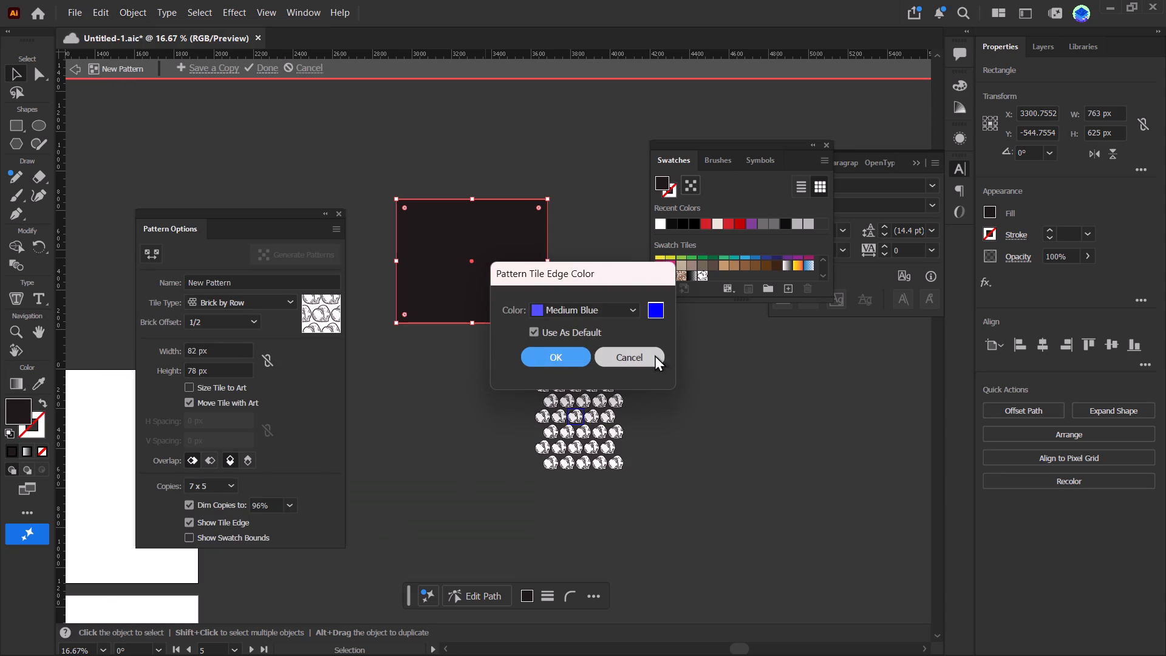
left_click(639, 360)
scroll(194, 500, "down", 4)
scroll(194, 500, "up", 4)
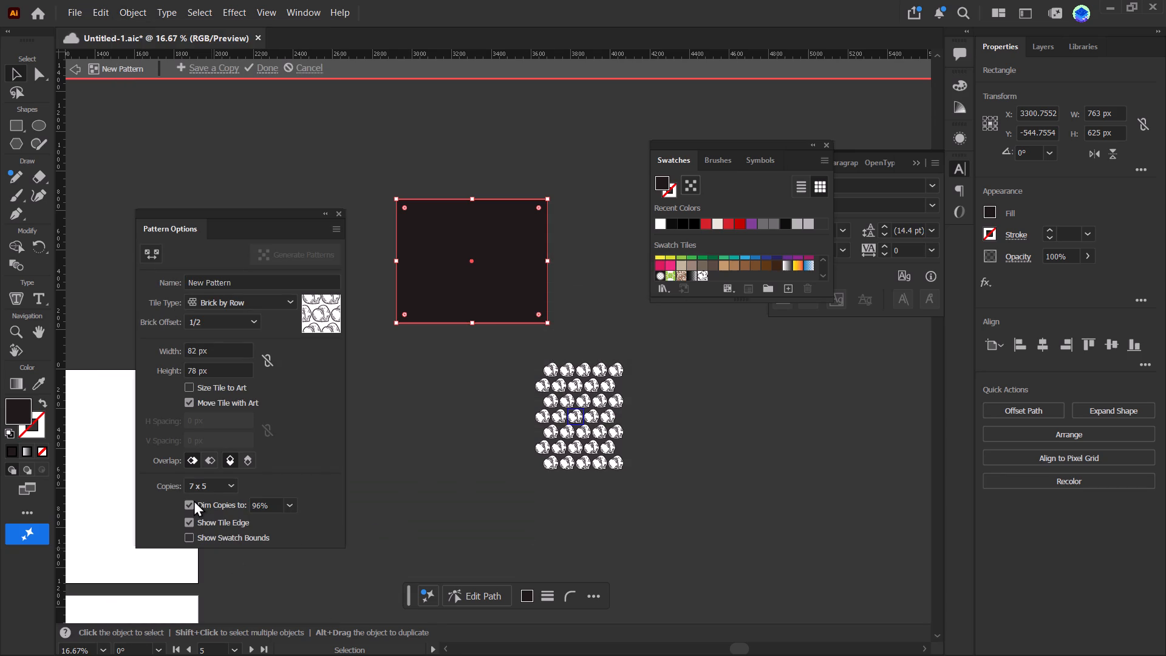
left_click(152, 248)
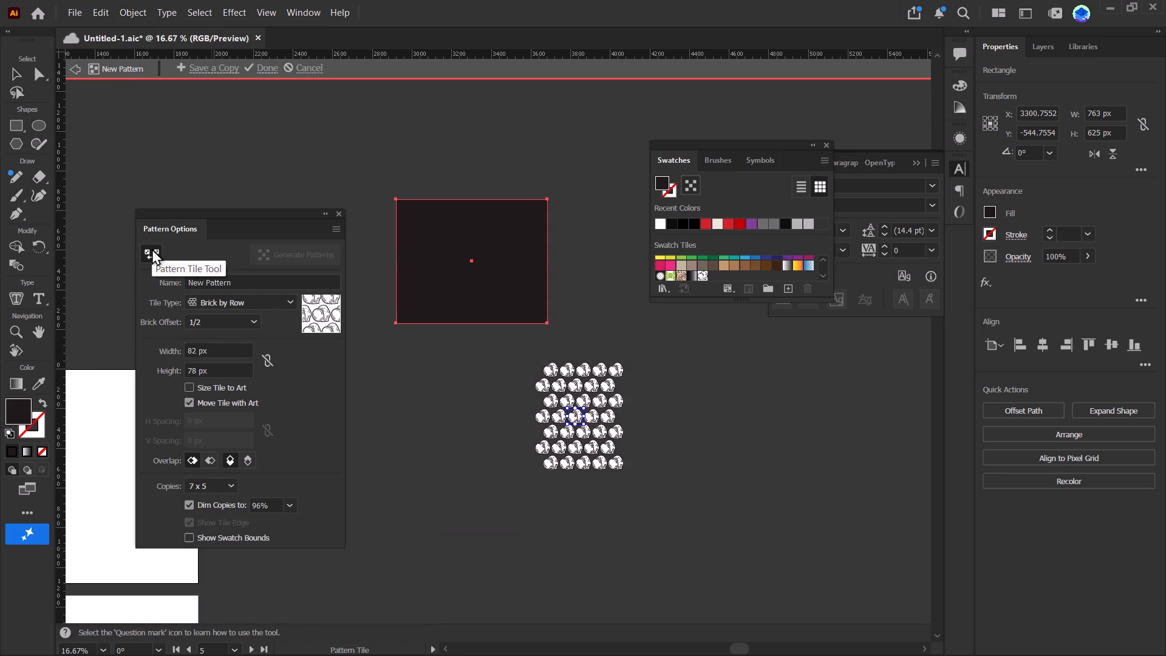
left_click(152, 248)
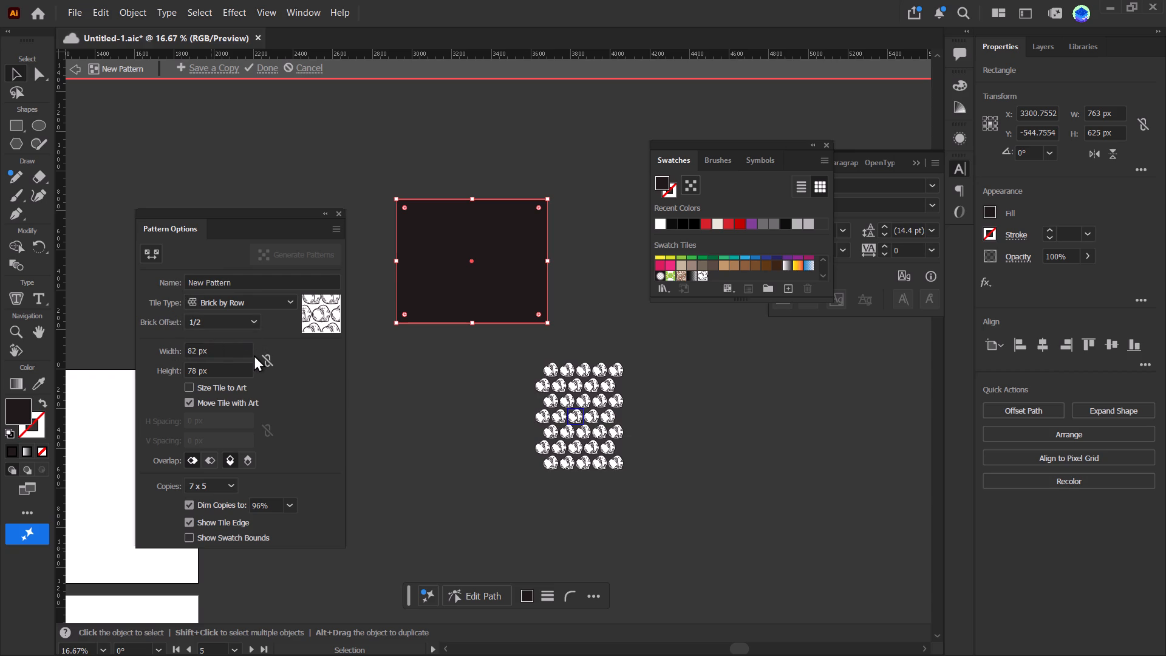
Save the document and exit pattern editing mode.
key("ctrl+s")
key("space")
key("space")
left_click_drag(409, 383, 370, 400)
left_click_drag(370, 400, 361, 403)
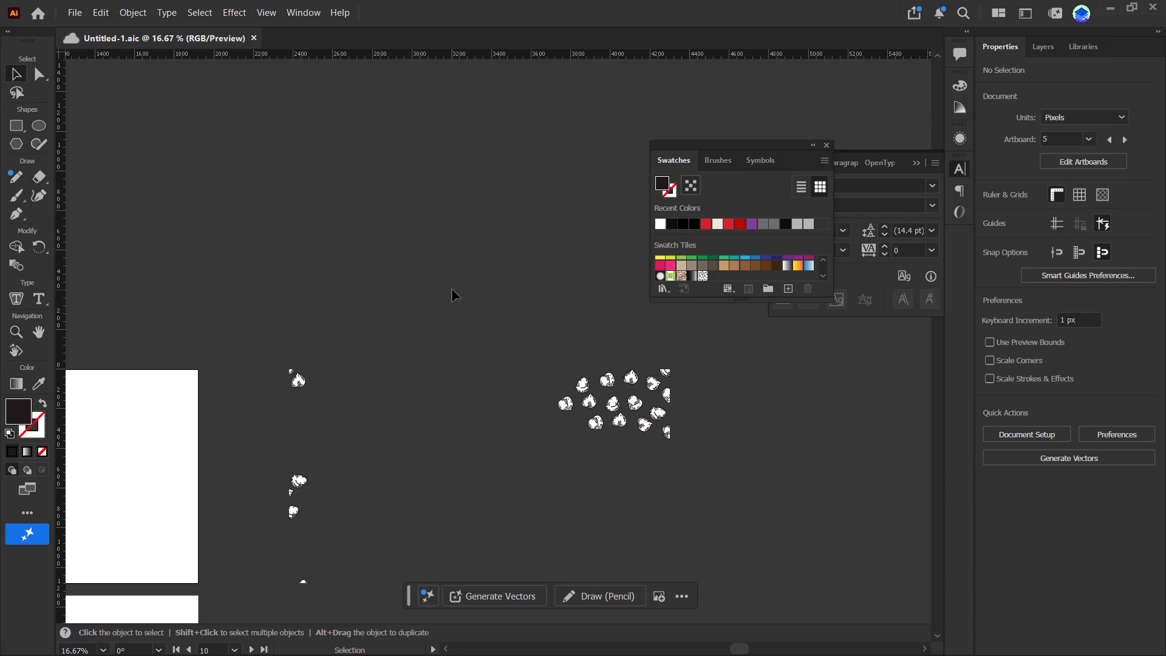
Isolate the clipped chickpea artwork and select the group of three differently shaped chickpeas within it.
scroll(641, 396, "down", 2)
scroll(479, 343, "up", 5, "alt")
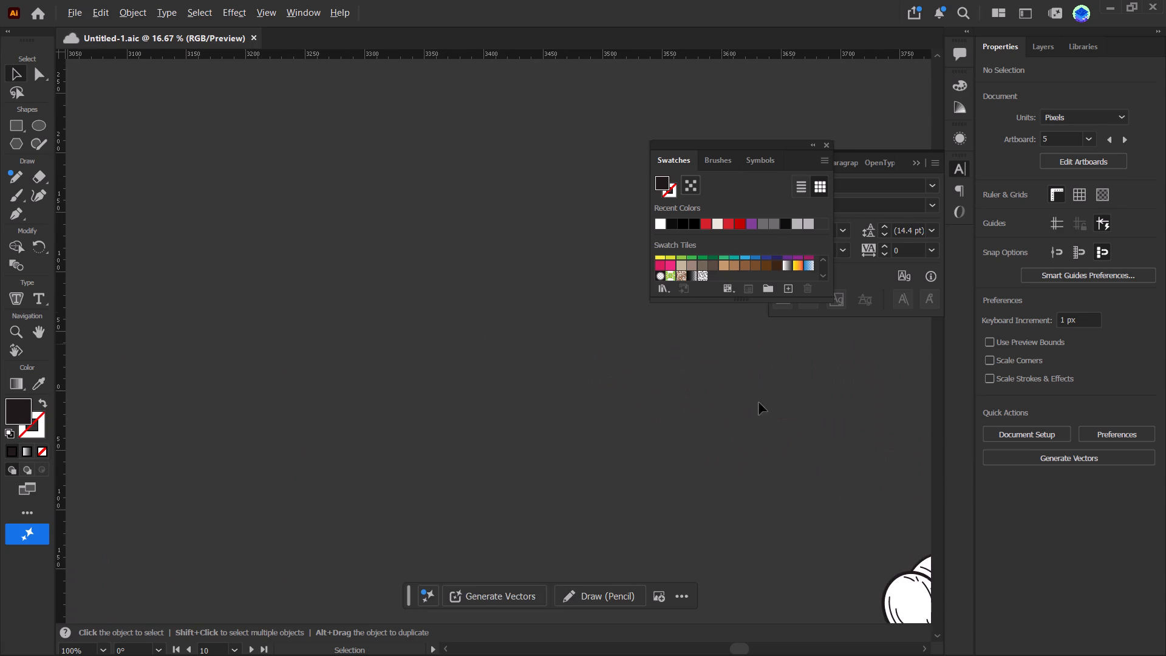
key("space")
key("space")
key("space")
key("space")
left_click_drag(701, 423, 147, 204)
left_click(400, 389)
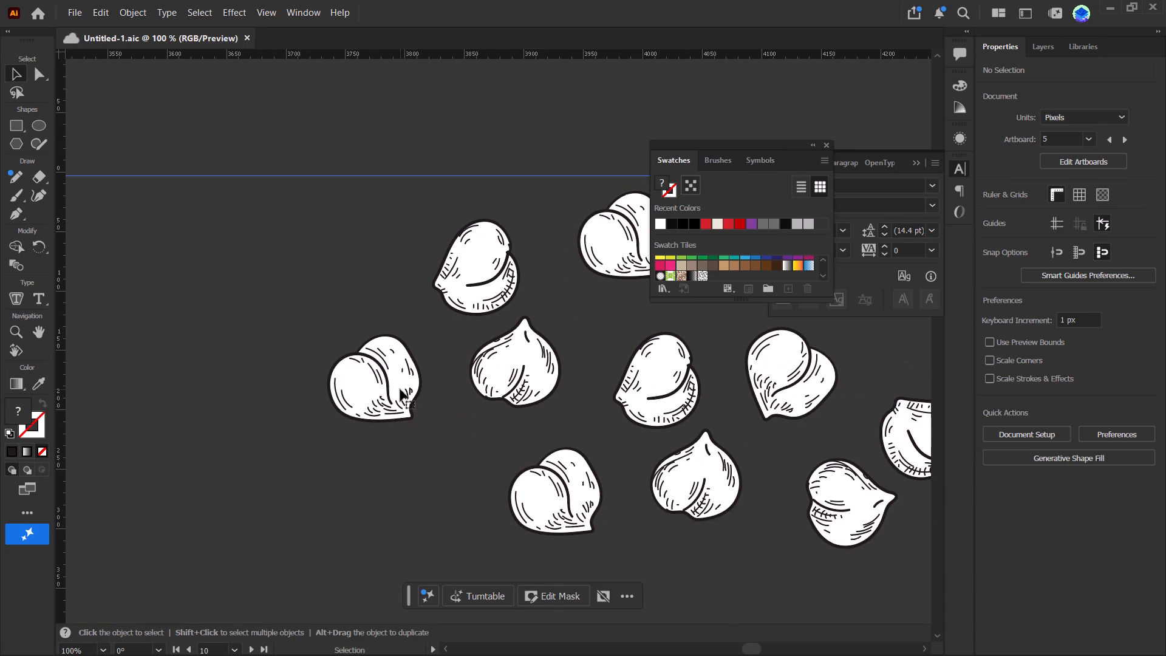
double_click(400, 389)
left_click(400, 389)
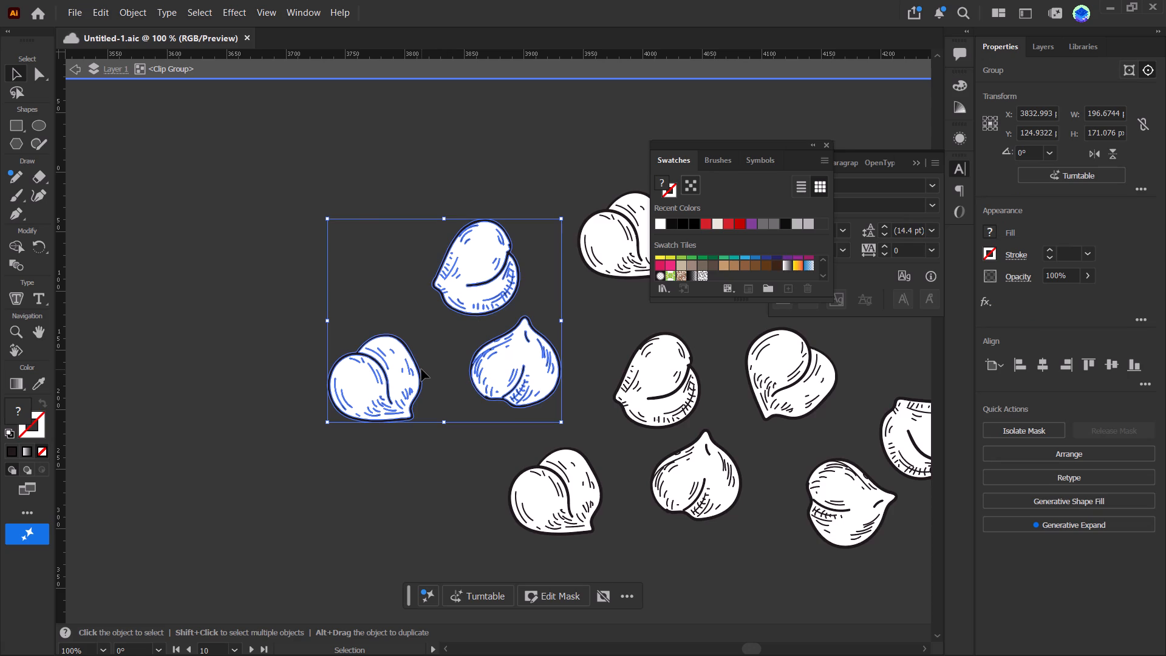
left_click(129, 9)
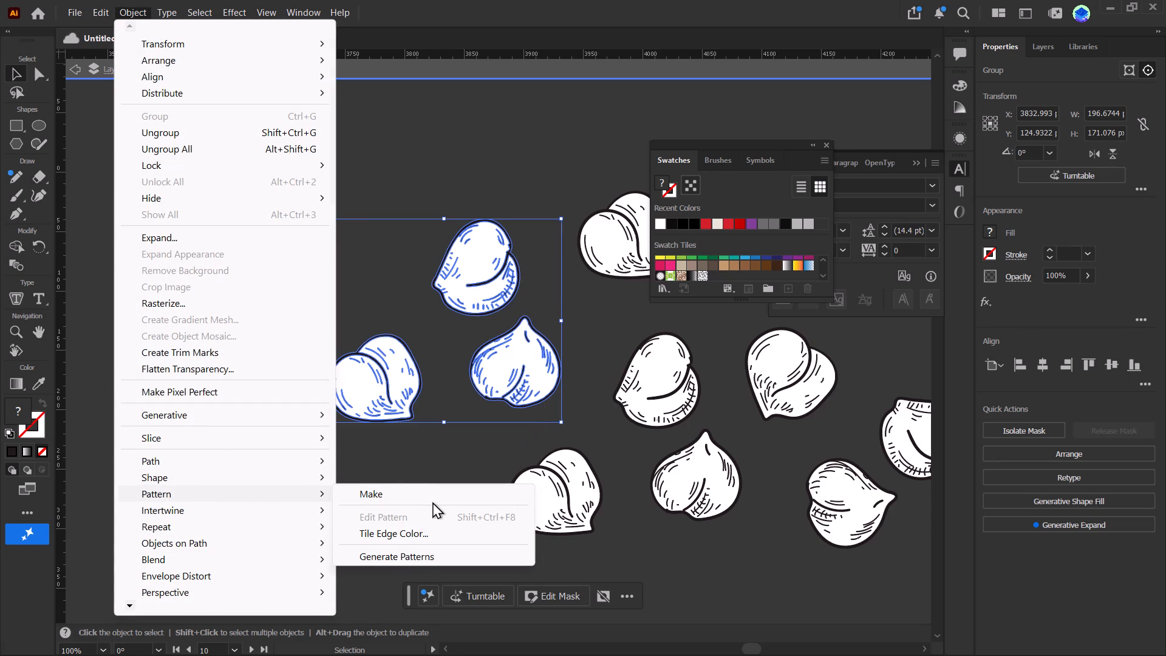
left_click(432, 502)
Switch to the Brave browser and watch the YouTube Short on creating a pattern in Adobe Illustrator.
key("alt+Tab")
key("alt+Tab")
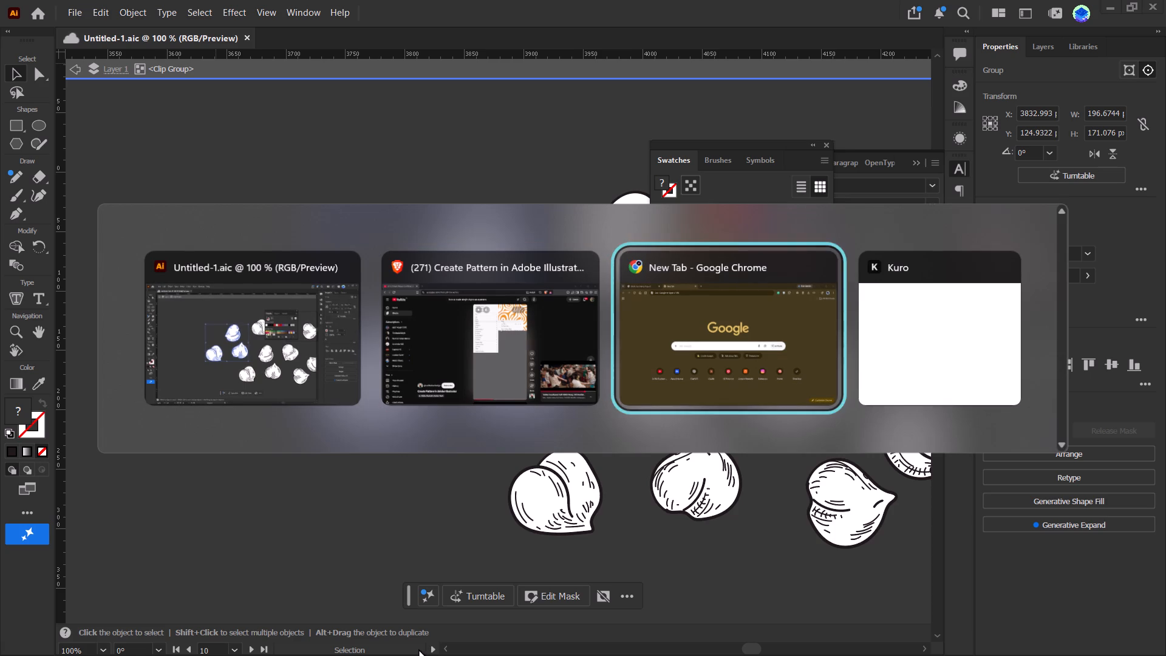
key("alt+Tab")
key("alt+Tab")
key("alt+Tab")
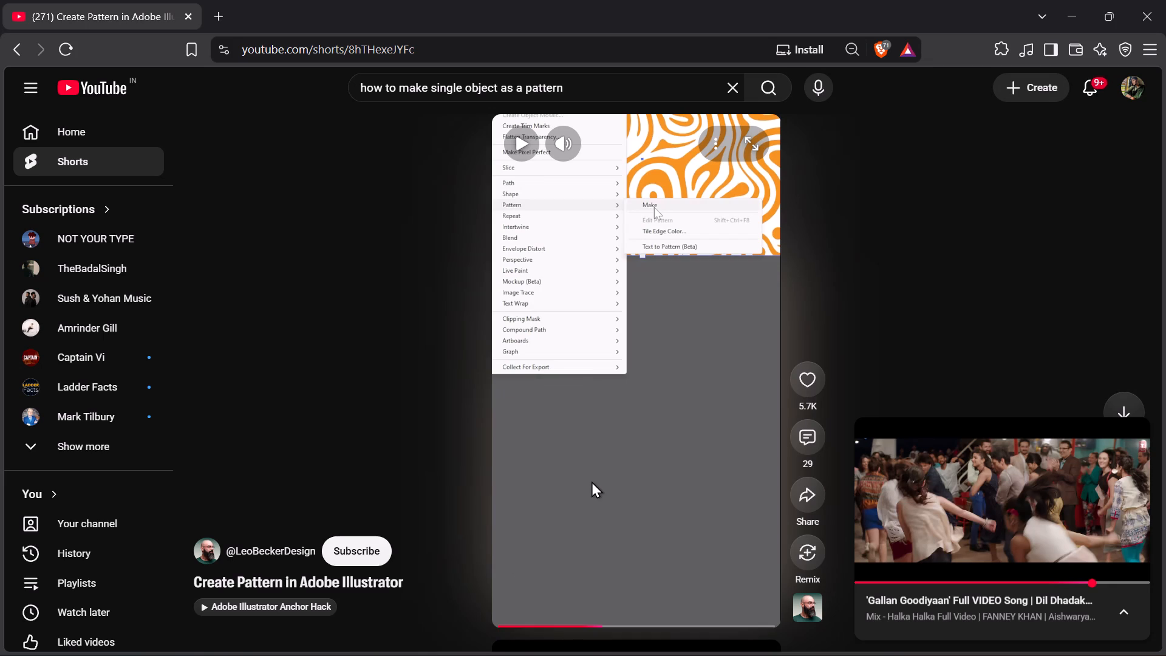
left_click(592, 481)
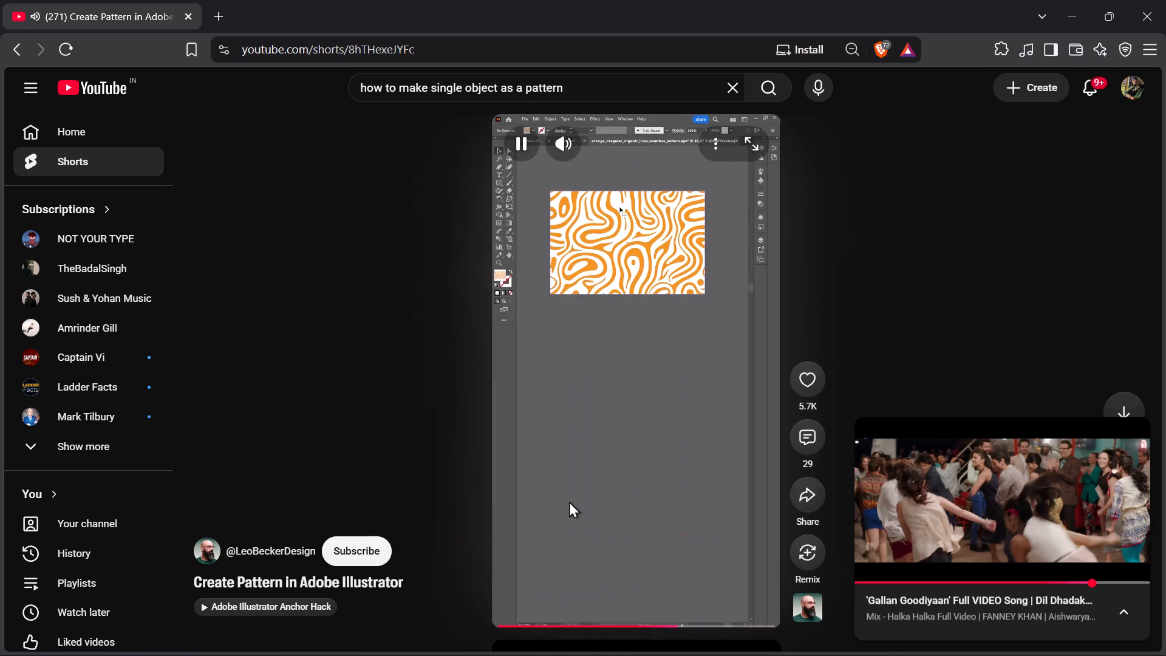
double_click(569, 501)
left_click(569, 501)
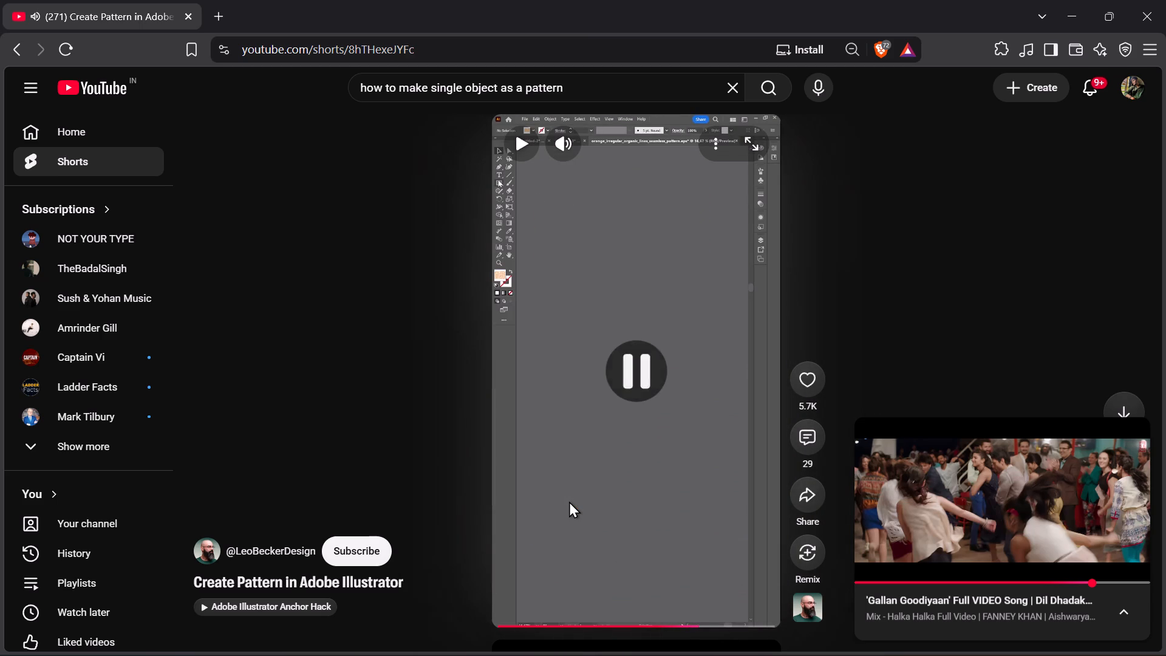
Return to Illustrator and make a new pattern from the selected group of three chickpeas.
key("alt+Tab")
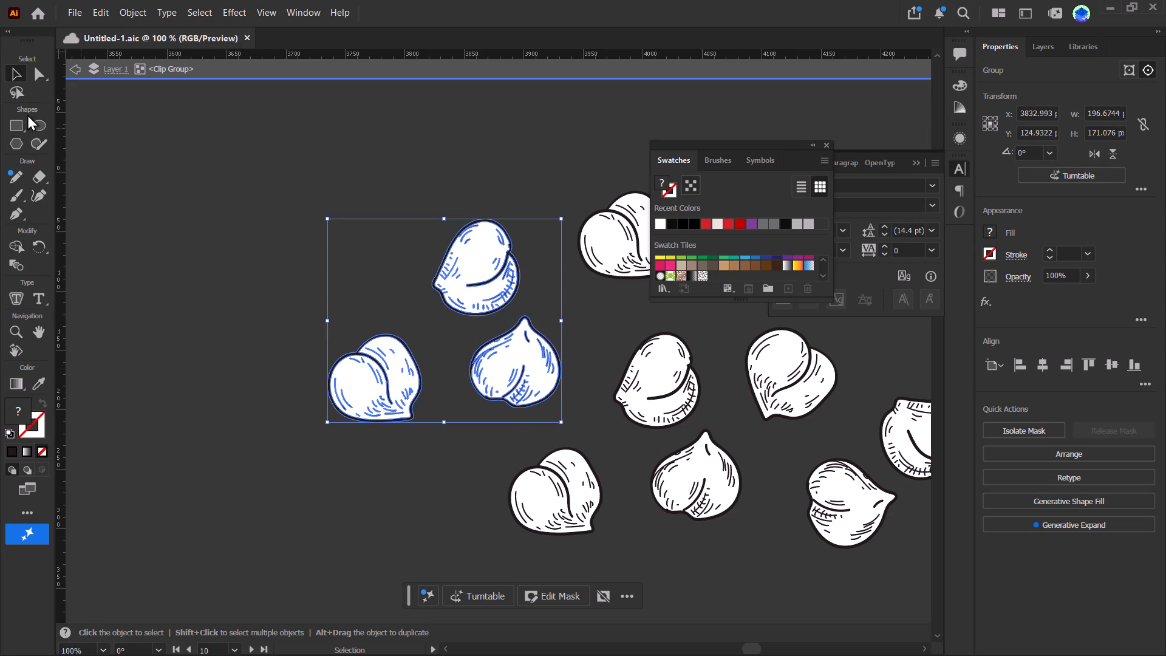
left_click(134, 0)
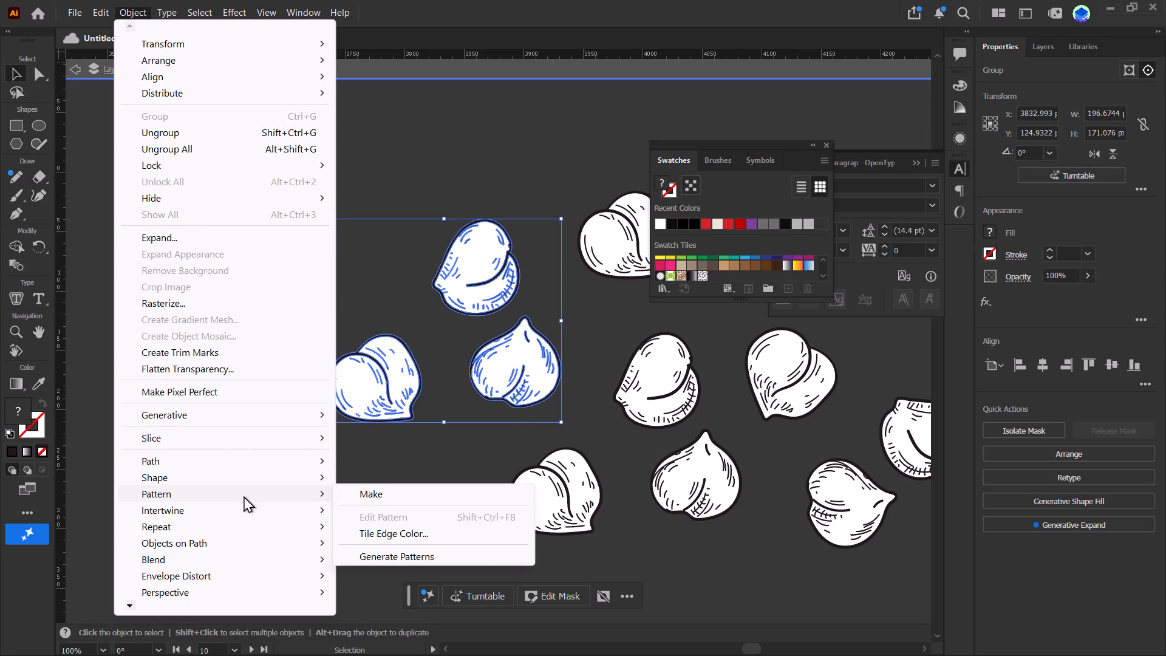
left_click(384, 488)
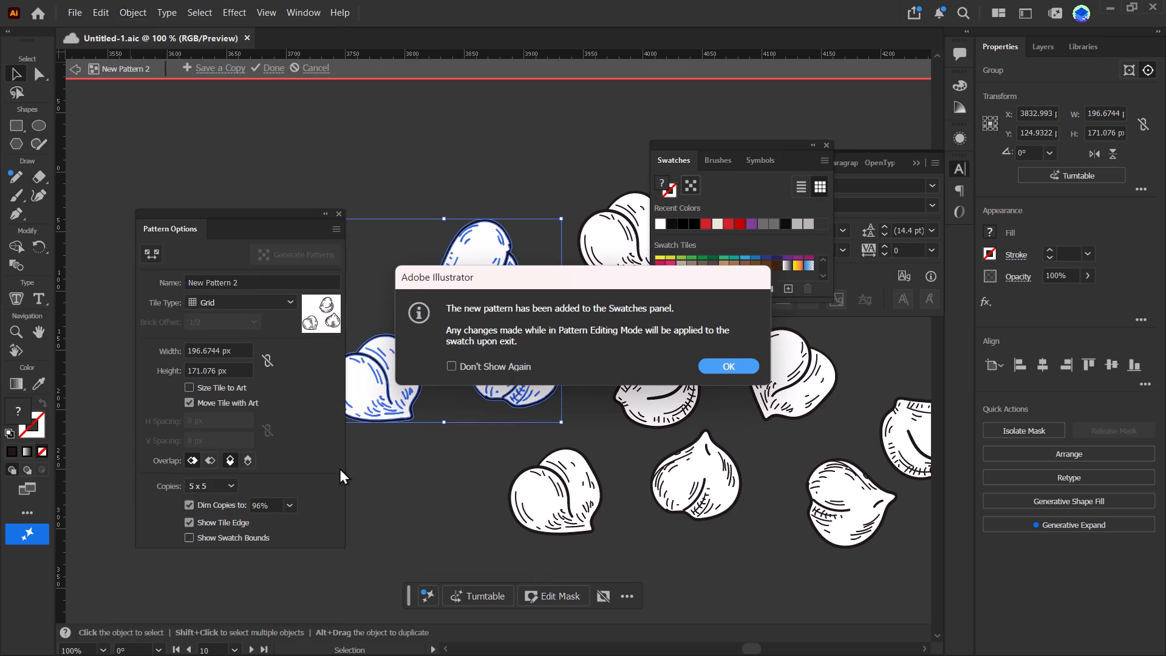
left_click(721, 361)
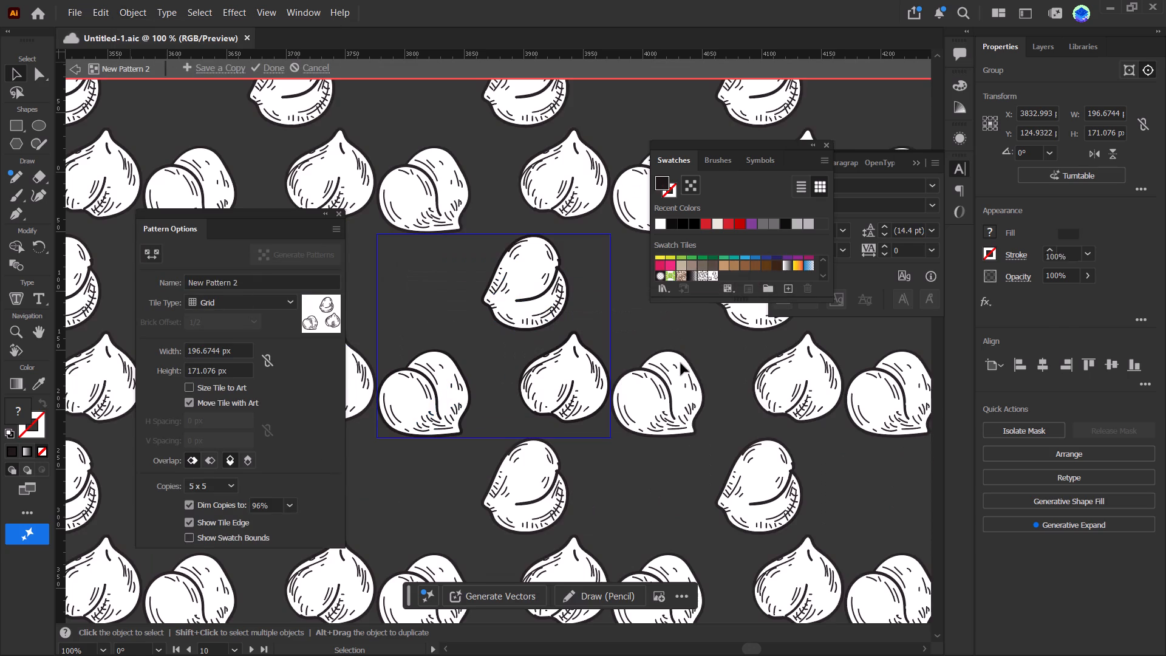
Set the new three-chickpea pattern's tile type to Brick by Column and finish editing the pattern.
scroll(412, 400, "down", 3, "alt")
scroll(408, 406, "down", 1, "alt+shift")
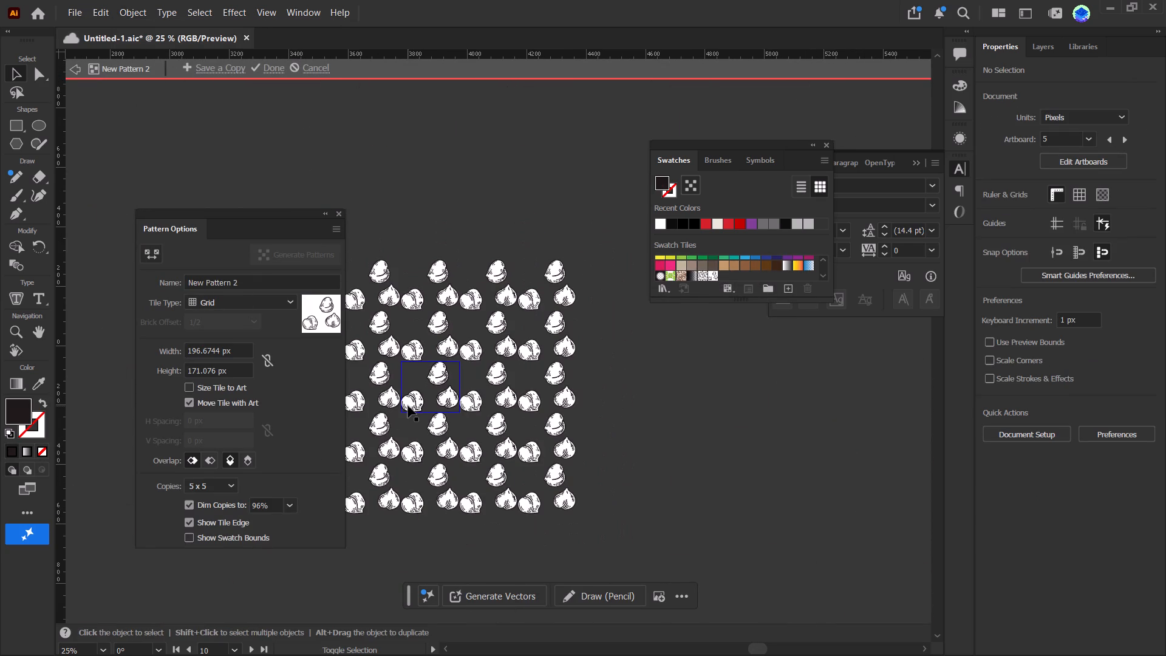
key("space")
key("space")
key("space")
key("space")
key("space")
key("space")
key("space")
key("space")
key("space")
key("space")
key("space")
key("space")
key("space")
key("space")
key("space")
key("space")
key("space")
key("space")
key("space")
key("space")
left_click_drag(468, 411, 621, 381)
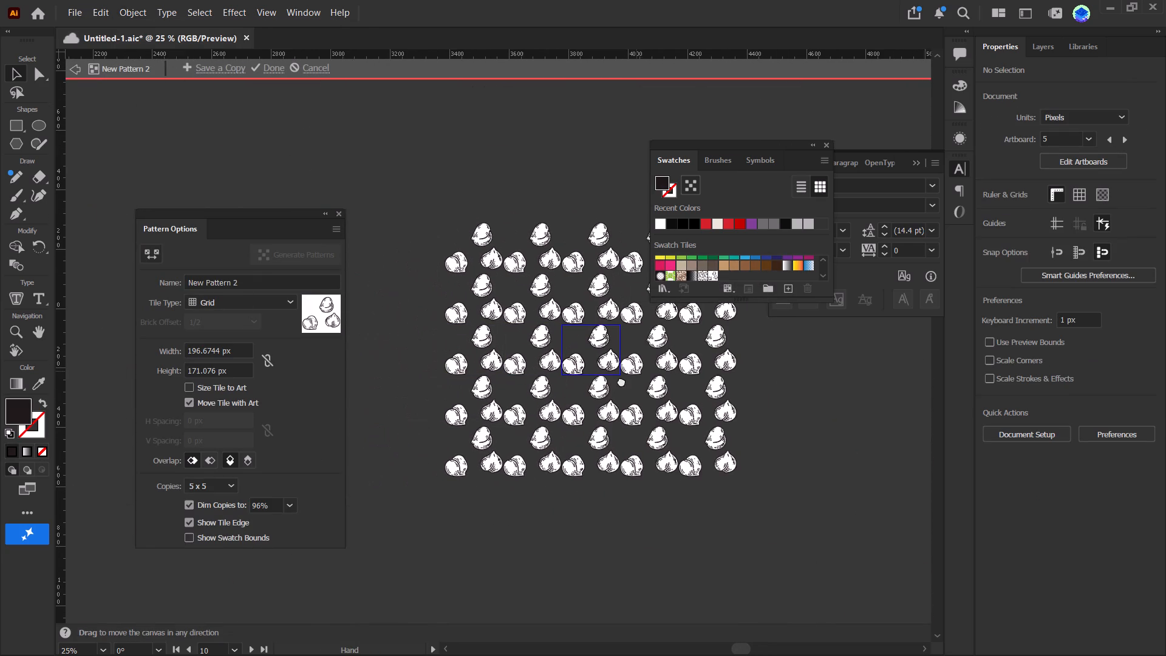
left_click_drag(621, 381, 615, 383)
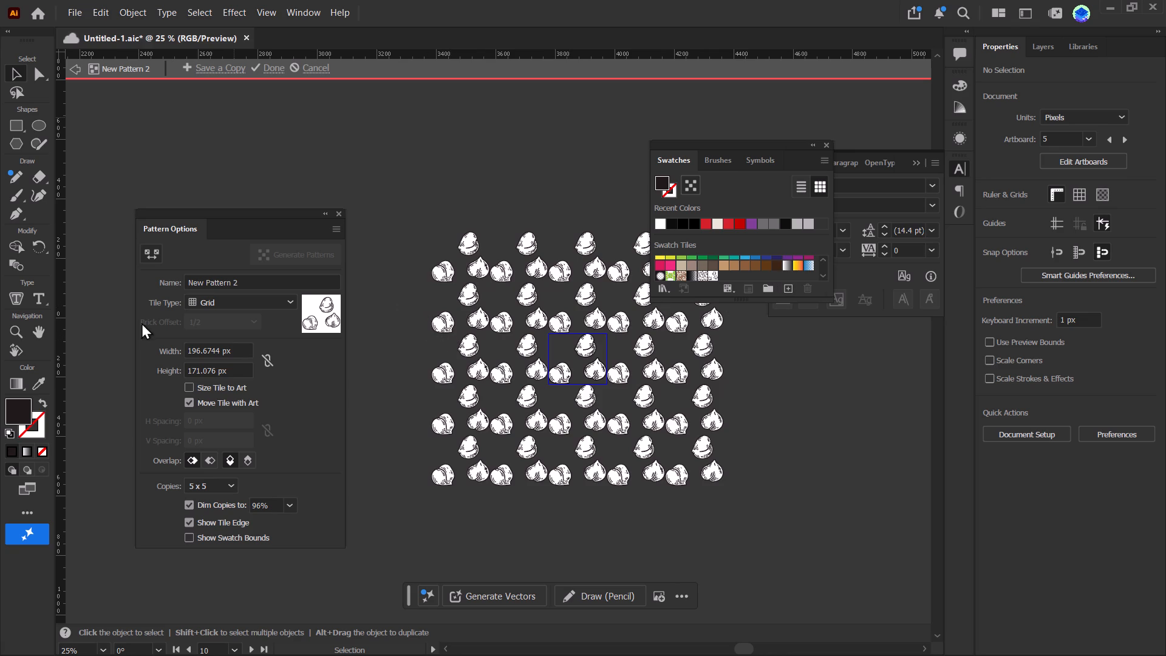
scroll(222, 301, "down", 2)
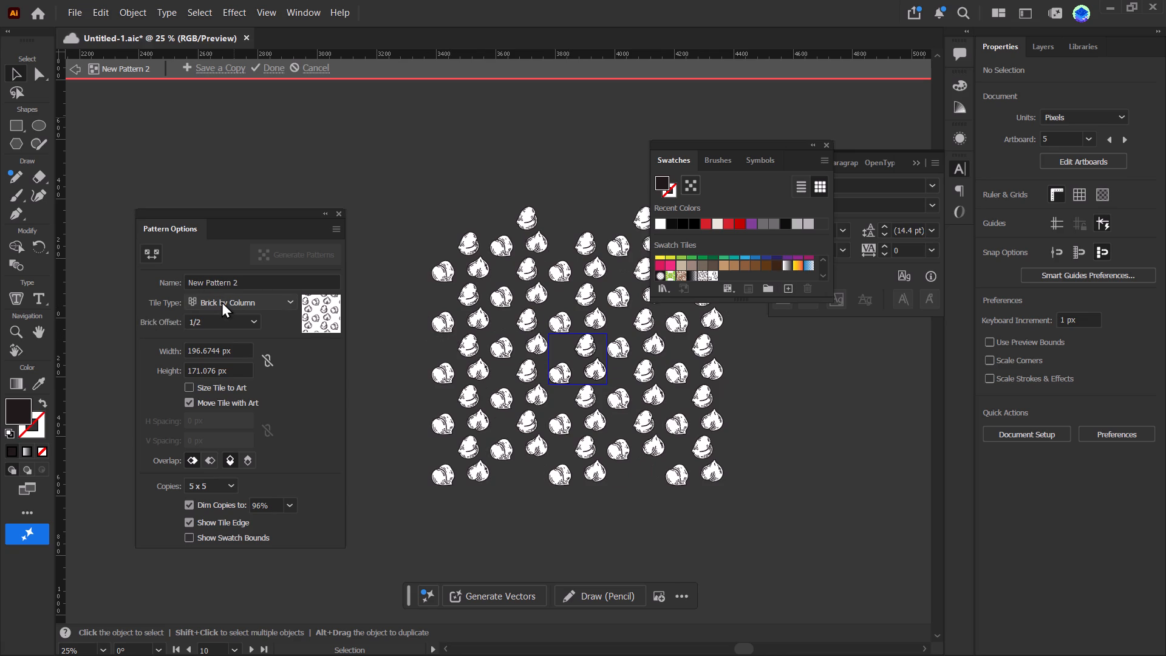
left_click(281, 302)
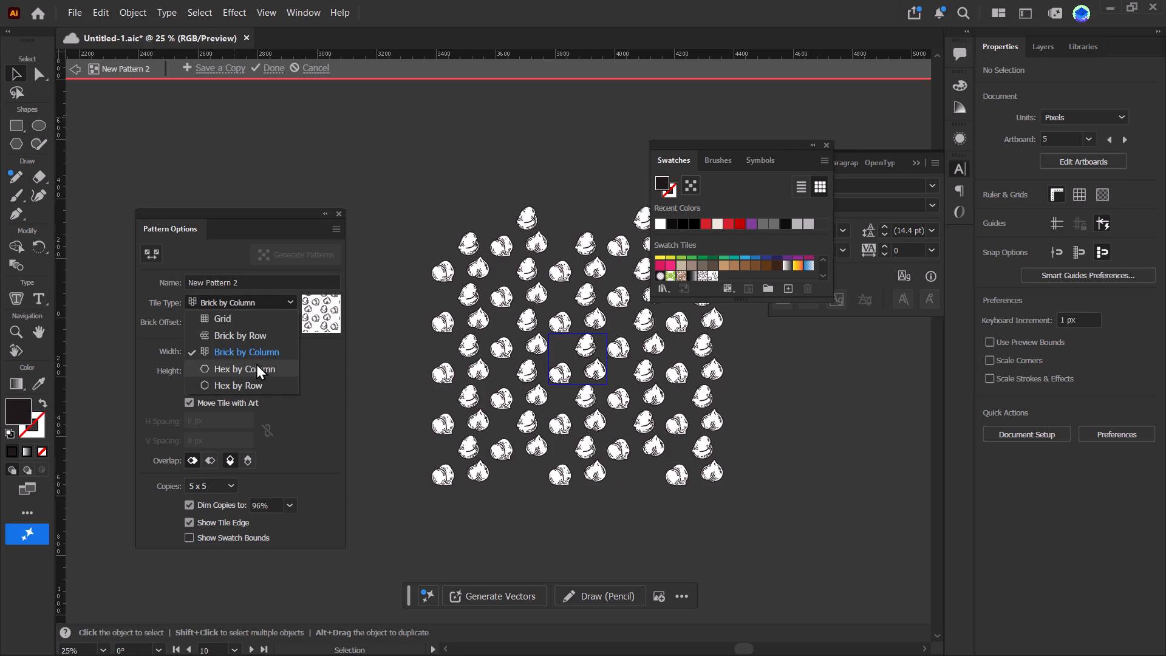
left_click(315, 348)
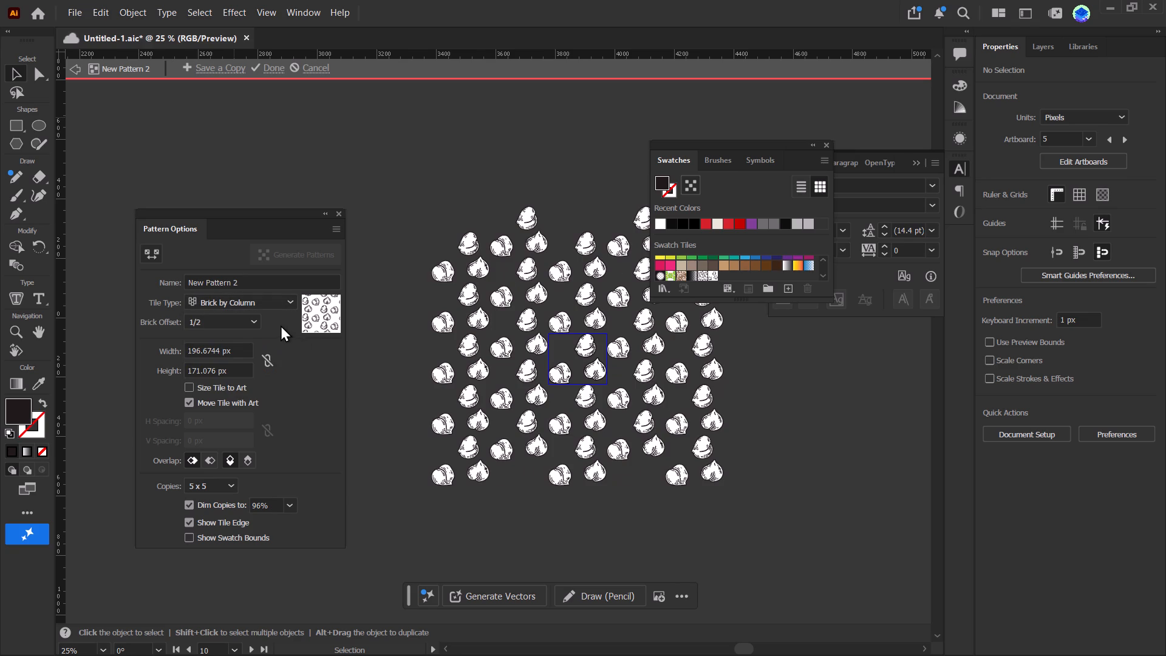
left_click(251, 324)
left_click(251, 324)
left_click(270, 67)
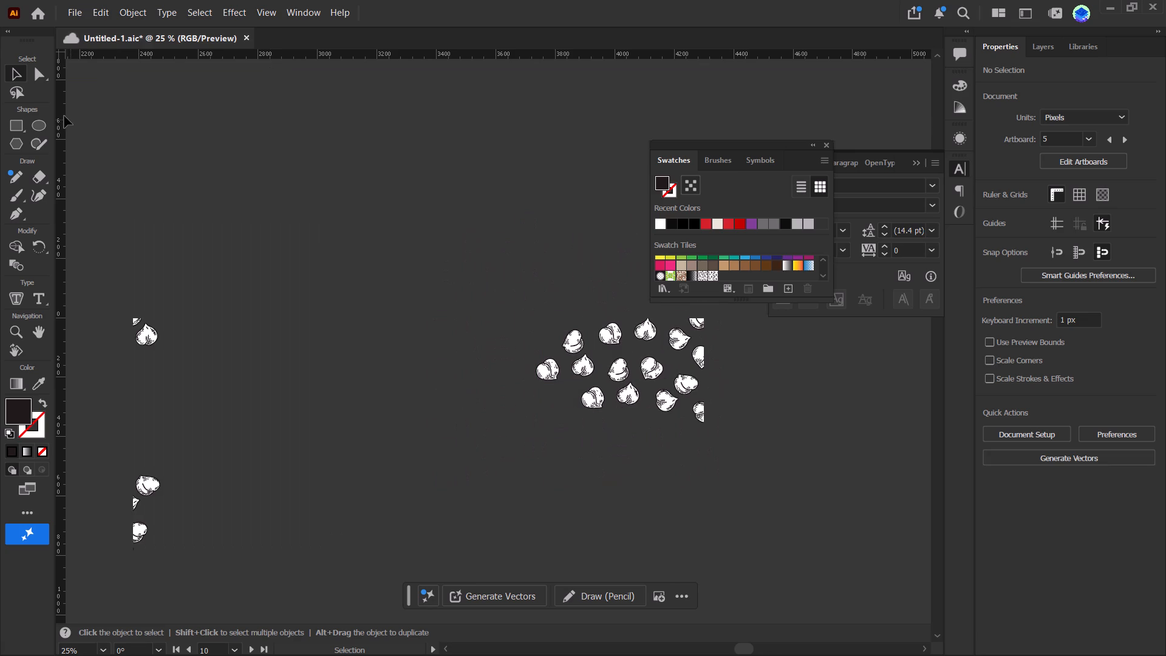
Draw a rectangle of about 3293 by 2704 px in the empty canvas area below the chickpea artwork.
left_click(18, 120)
scroll(206, 282, "down", 5, "alt")
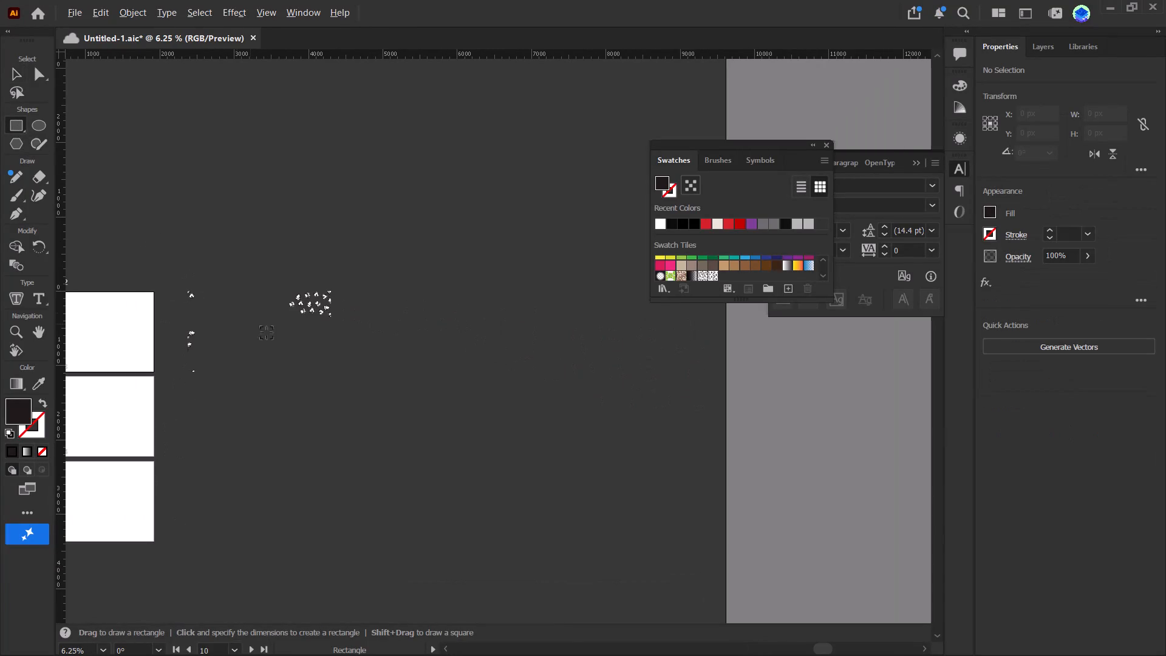
left_click_drag(305, 350, 550, 551)
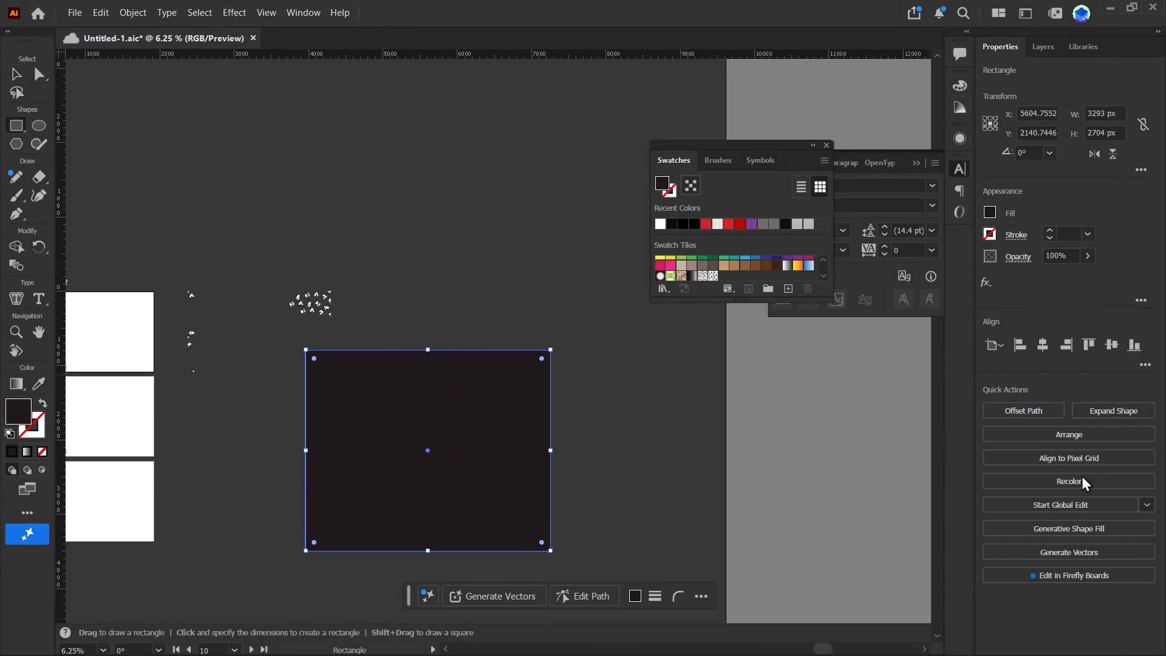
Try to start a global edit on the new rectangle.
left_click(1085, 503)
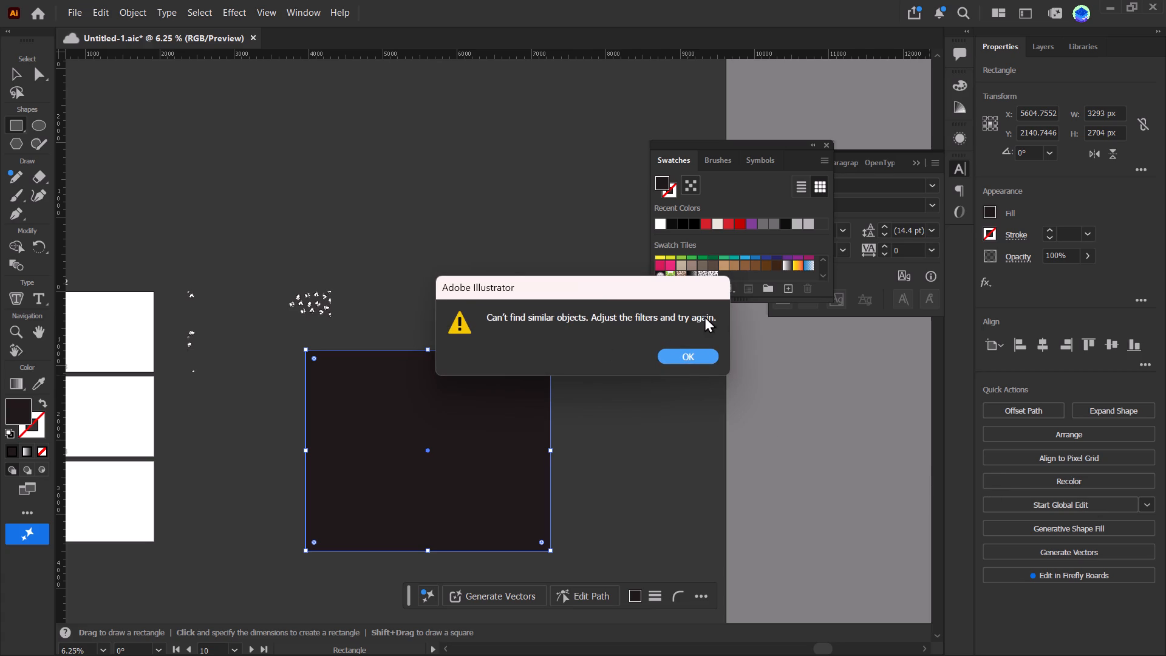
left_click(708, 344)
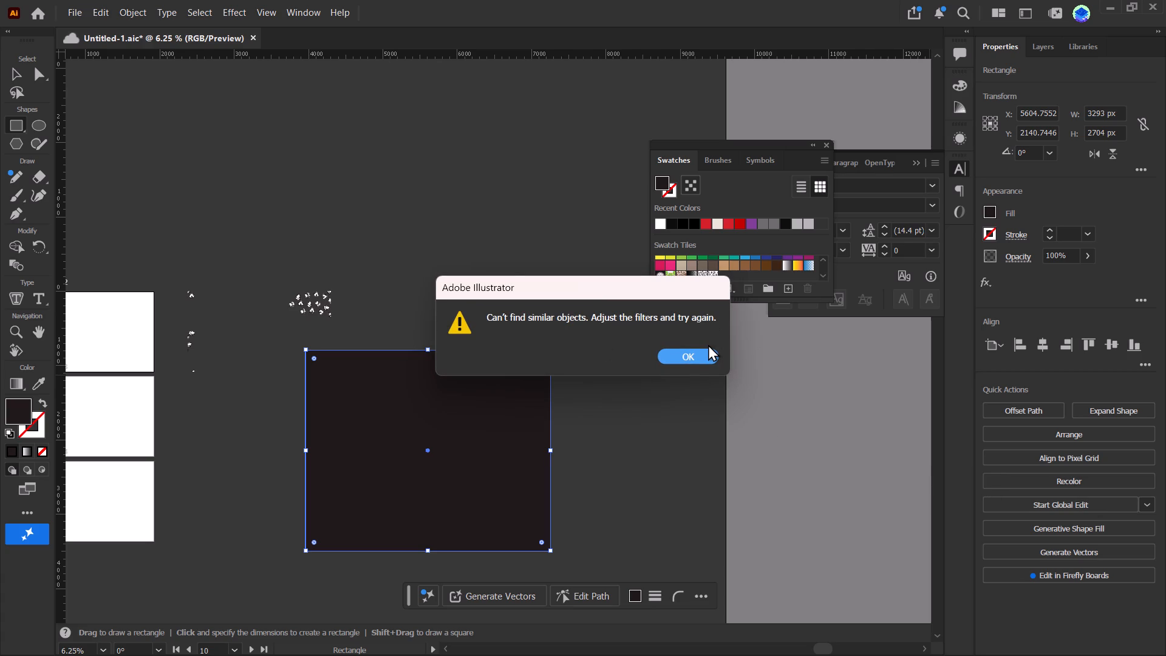
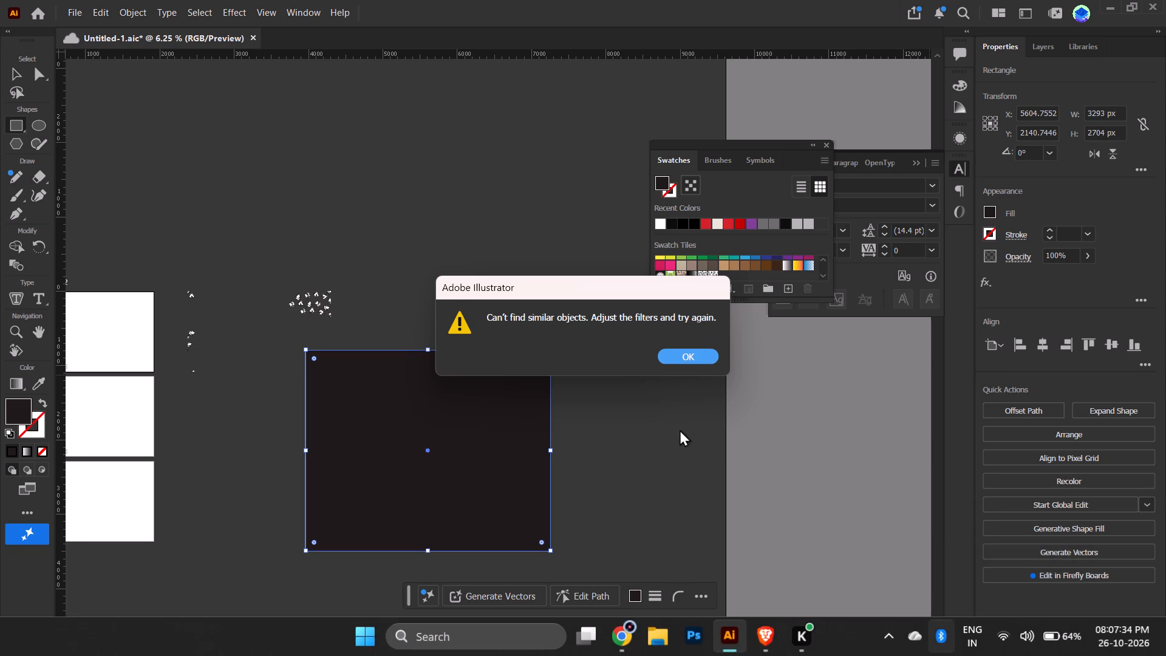
Dismiss the global edit alert and close Illustrator.
left_click(687, 361)
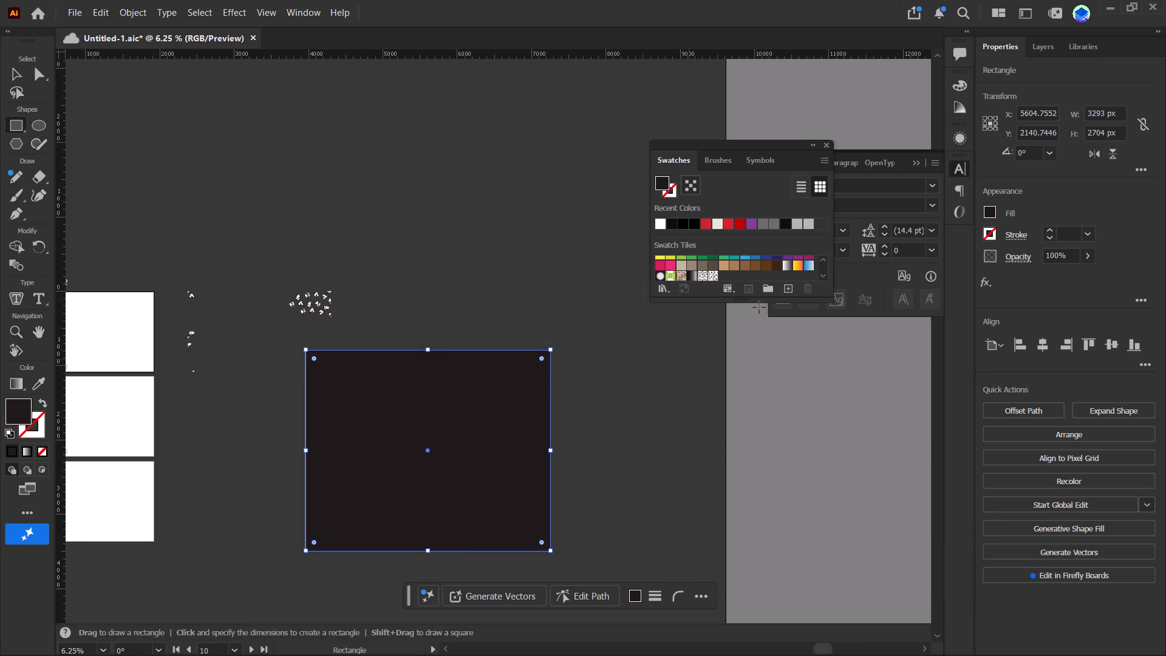
left_click(1150, 0)
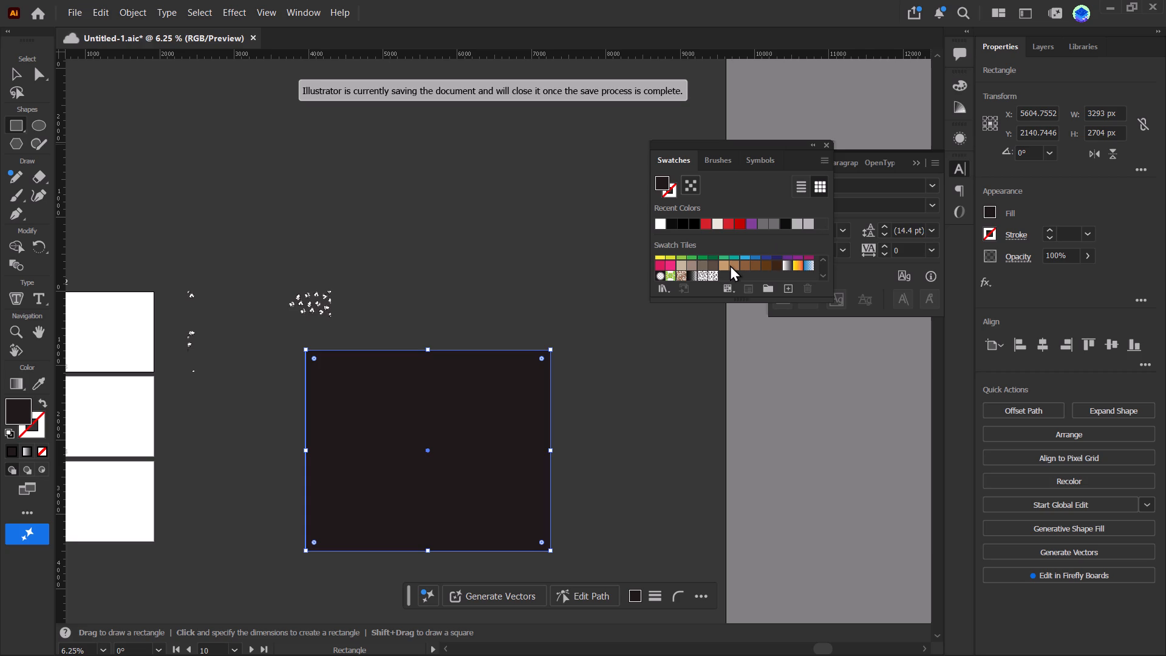
left_click(1153, 3)
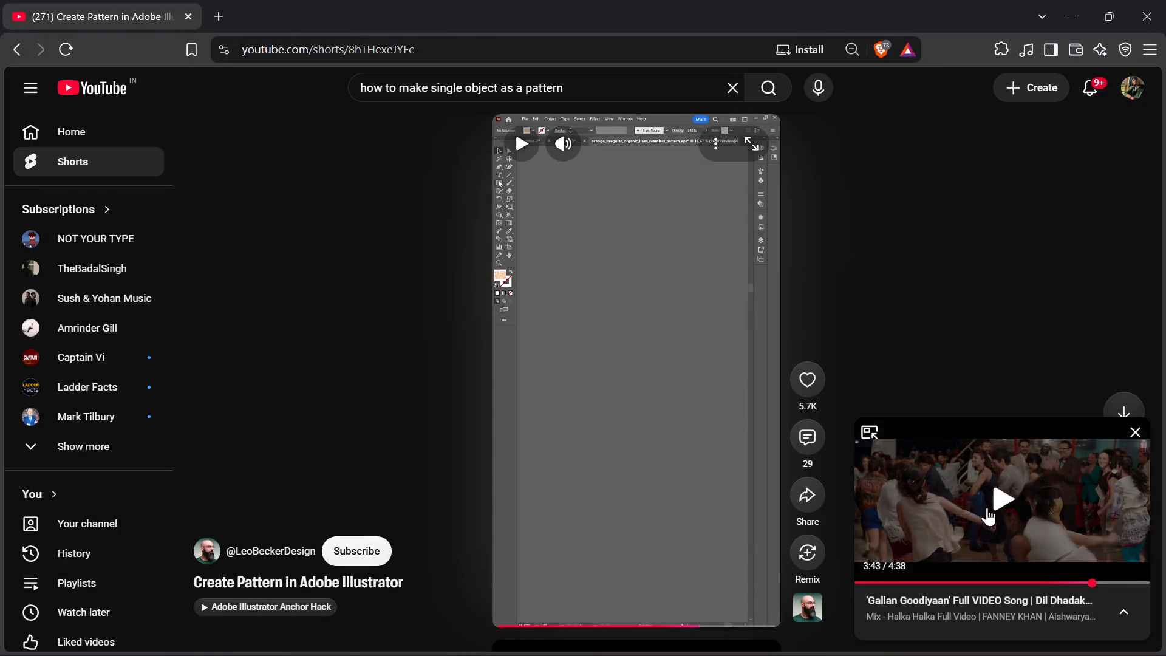
In Brave, resume the 'Gallan Goodiyaan' video and expand it from the miniplayer to its full watch page.
left_click(1002, 505)
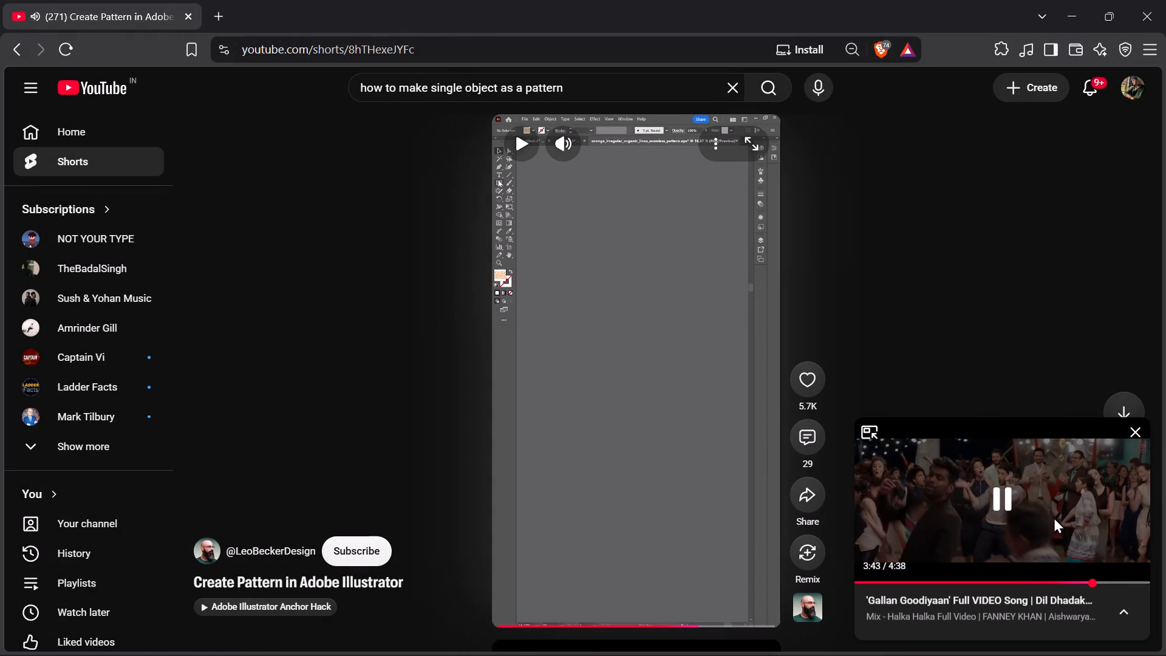
left_click(1054, 517)
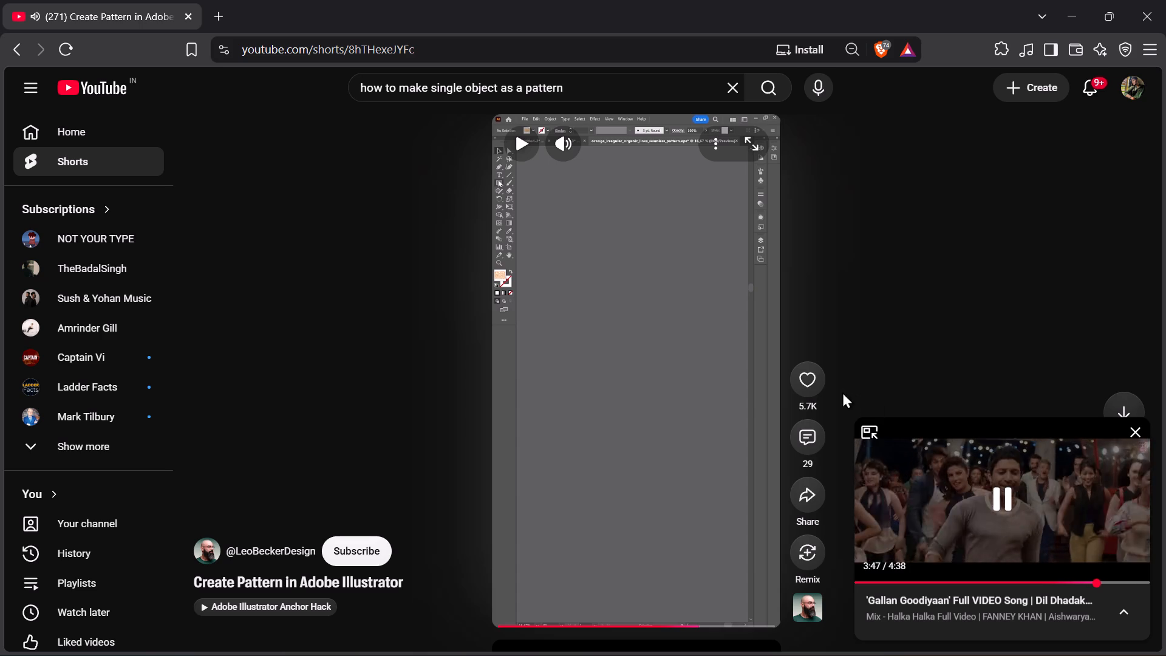
left_click(872, 437)
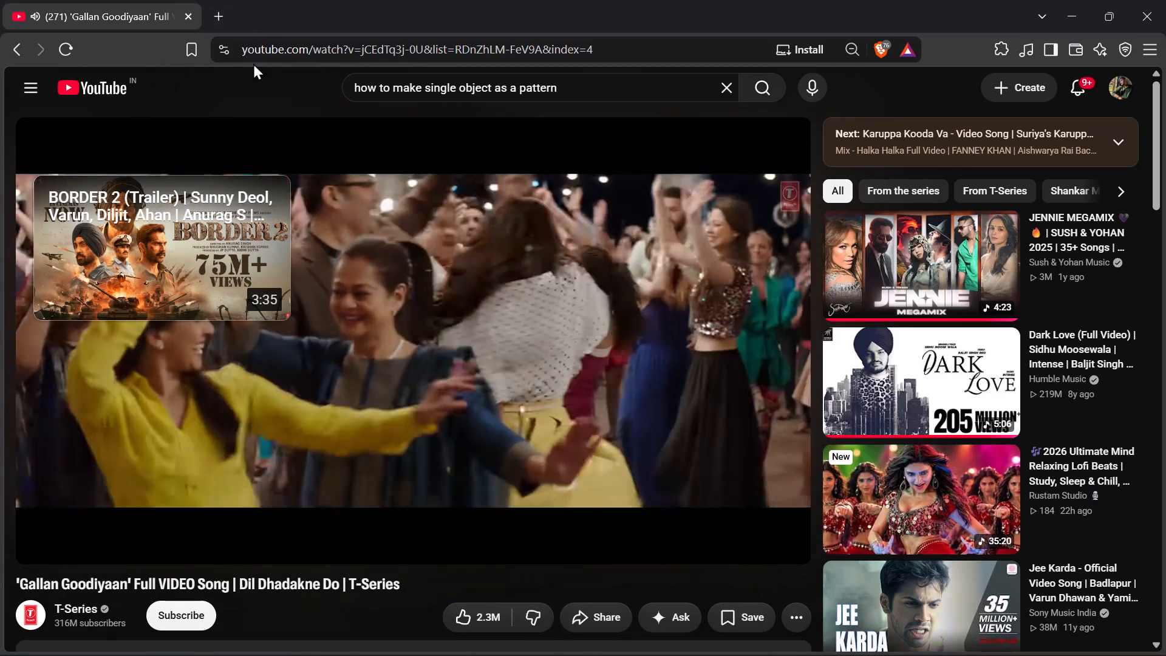
Close the Brave browser window.
left_click(1157, 0)
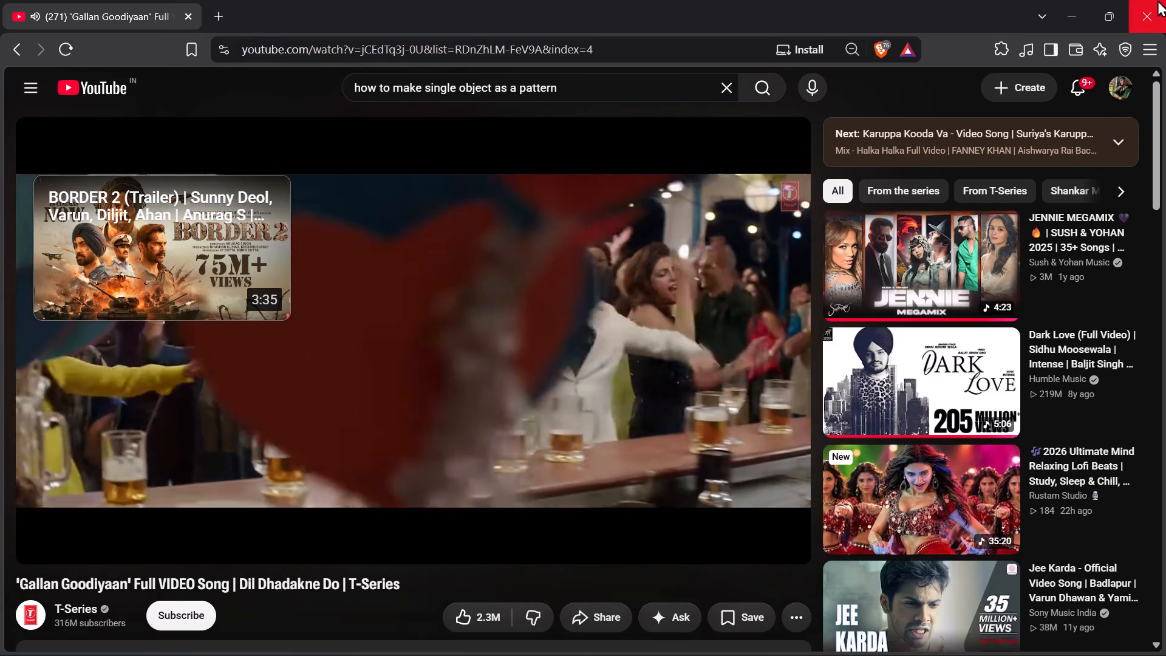